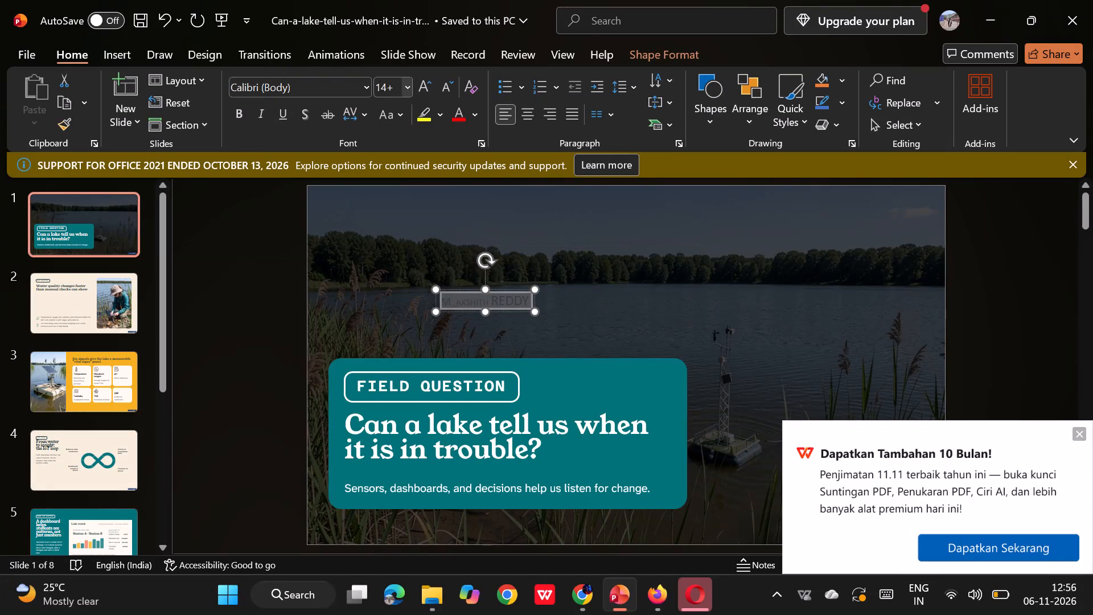
Set the font size of the presenter's name on slide 1 to 32.
left_click(408, 85)
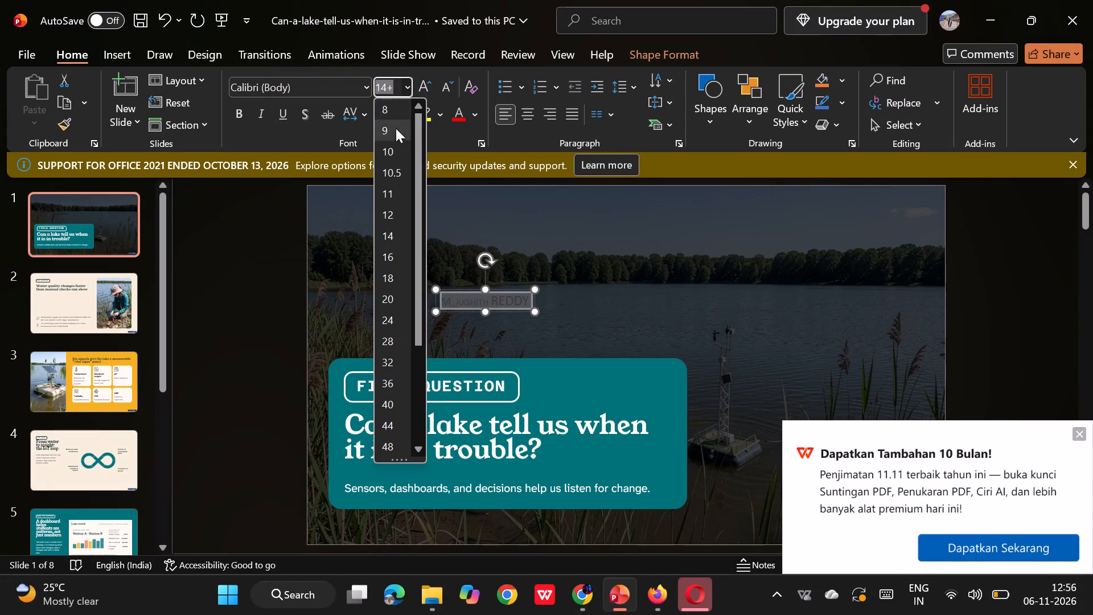
scroll(387, 167, "down", 6)
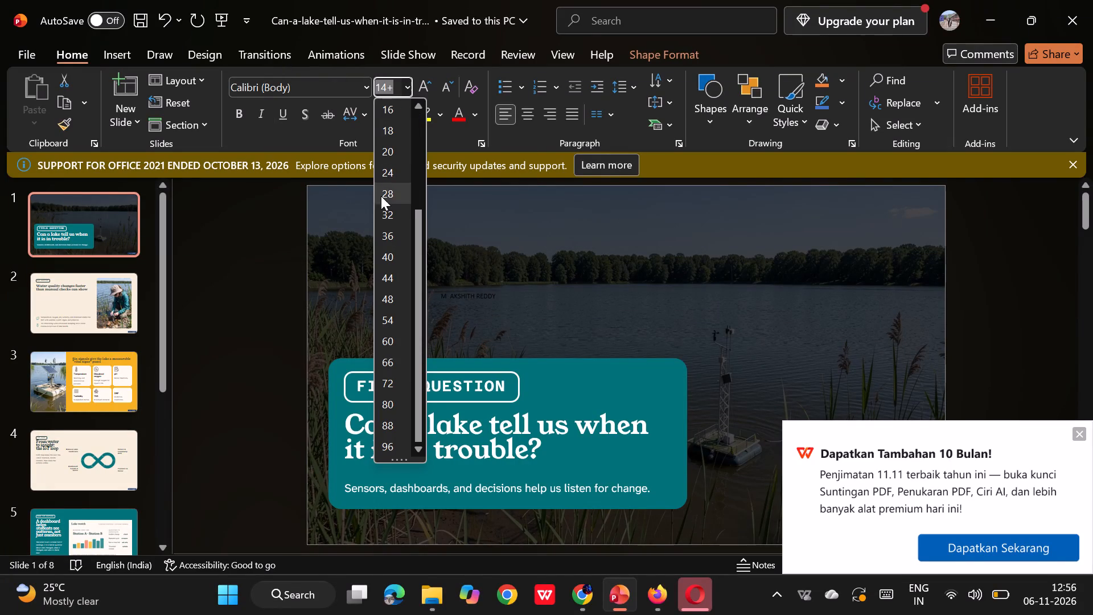
left_click(389, 211)
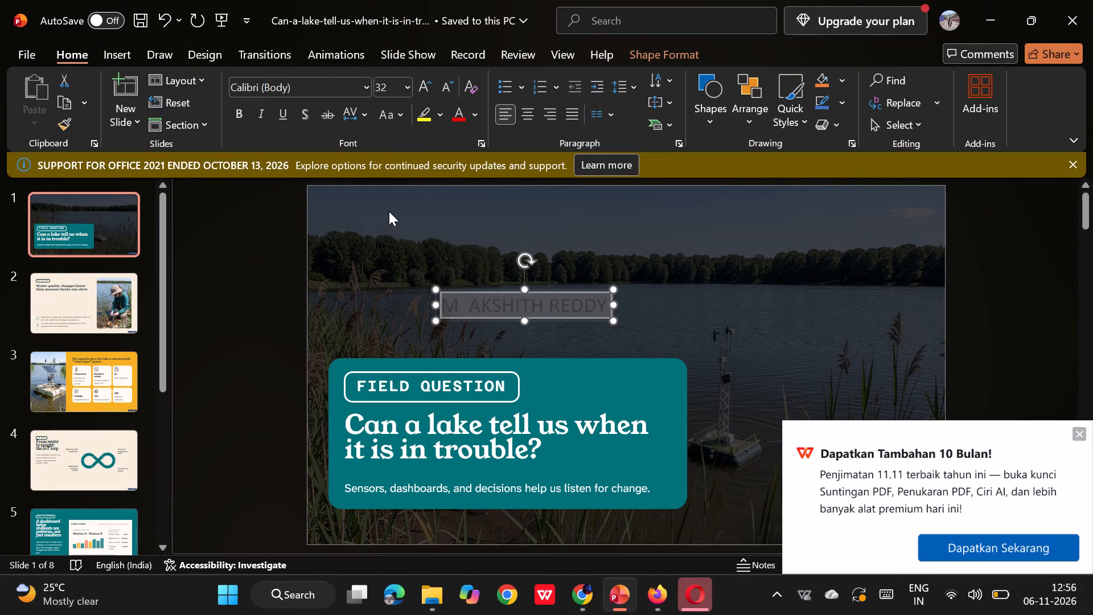
left_click(621, 308)
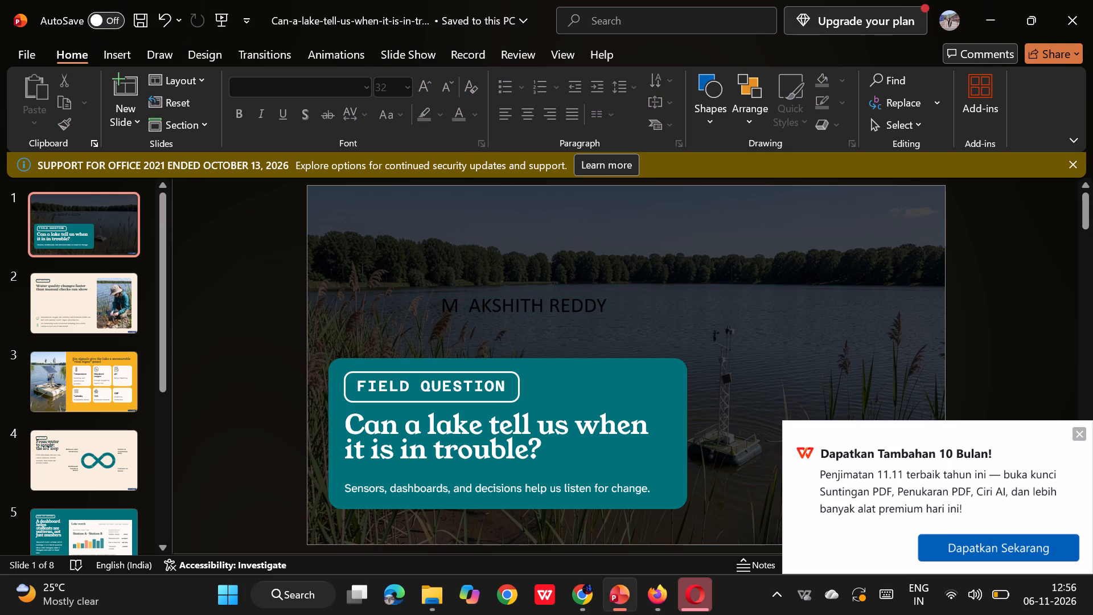
Move the teal rounded panel from behind the title up to the slide's top edge, behind the presenter's name.
left_click(624, 391)
left_click_drag(624, 391, 624, 372)
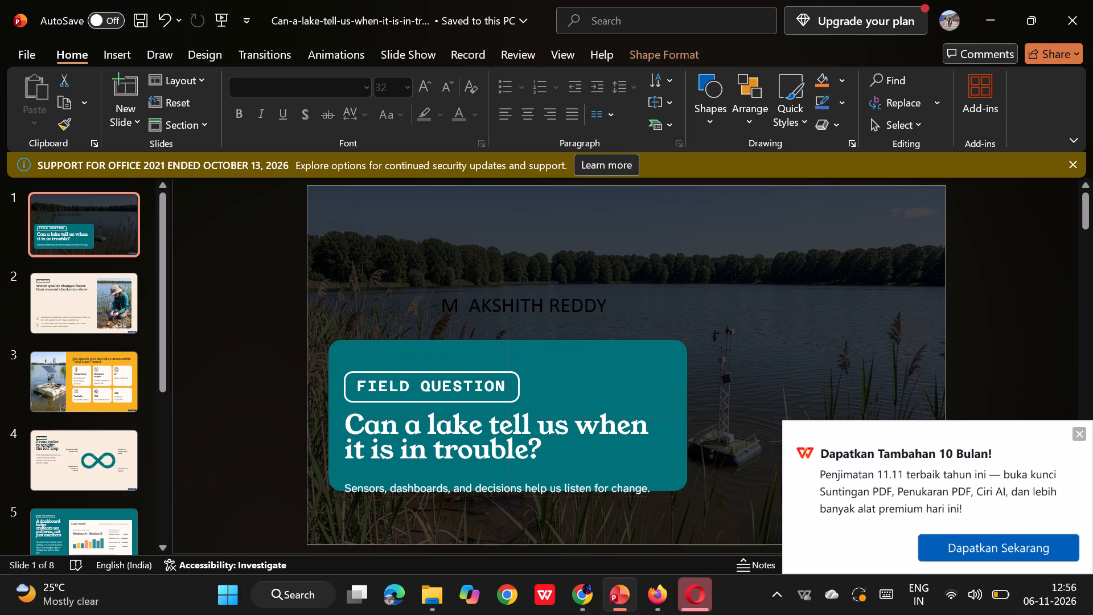
left_click_drag(624, 372, 624, 371)
left_click(624, 371)
right_click(624, 371)
scroll(624, 371, "down", 1)
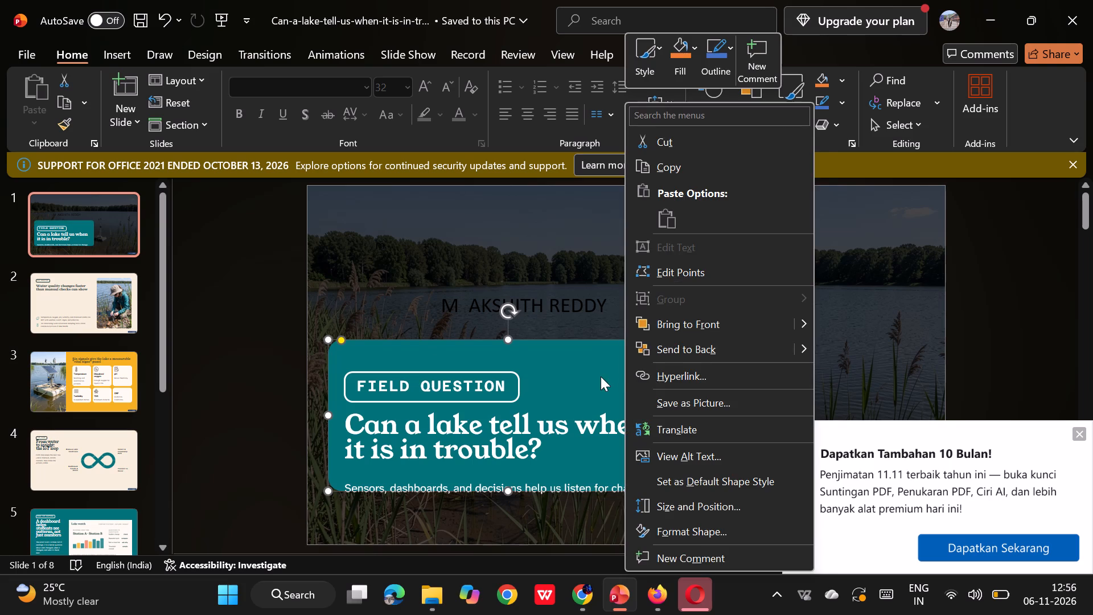
left_click(601, 376)
left_click_drag(601, 376, 593, 294)
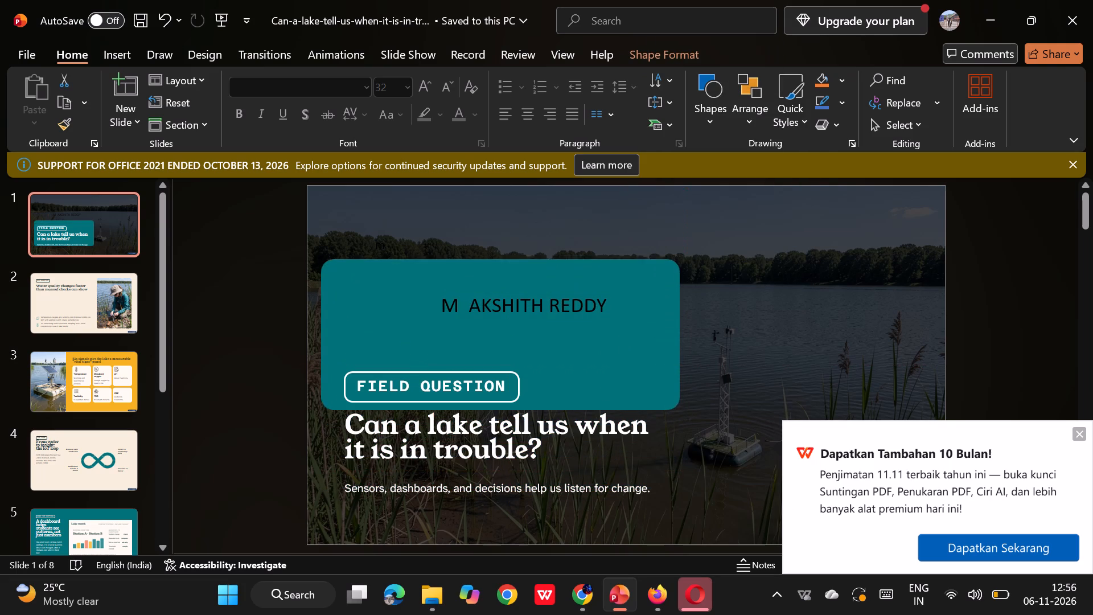
left_click_drag(593, 294, 598, 268)
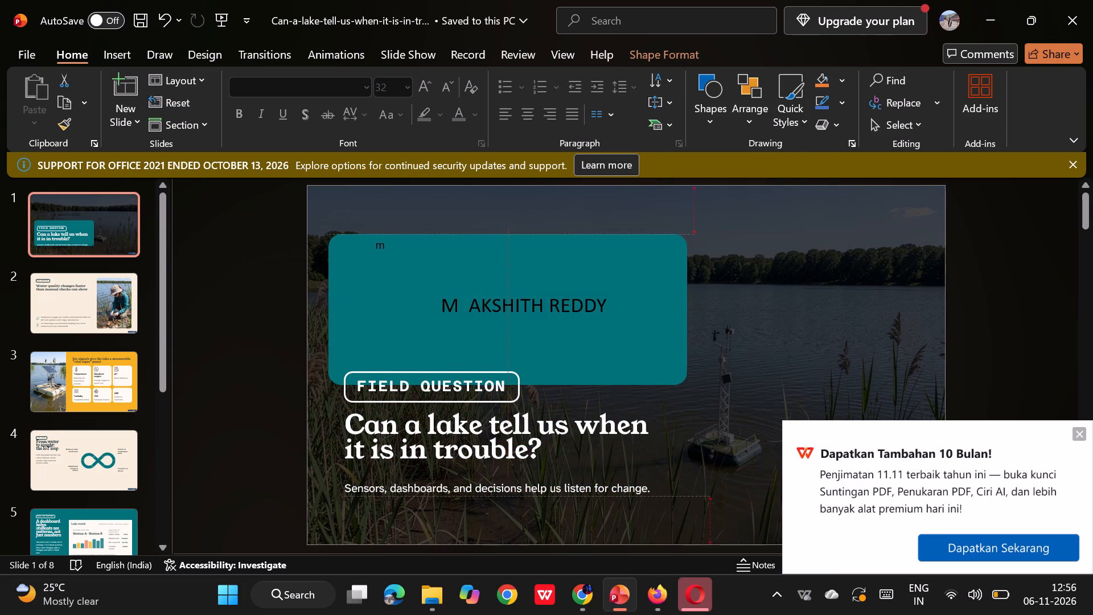
left_click_drag(598, 268, 597, 232)
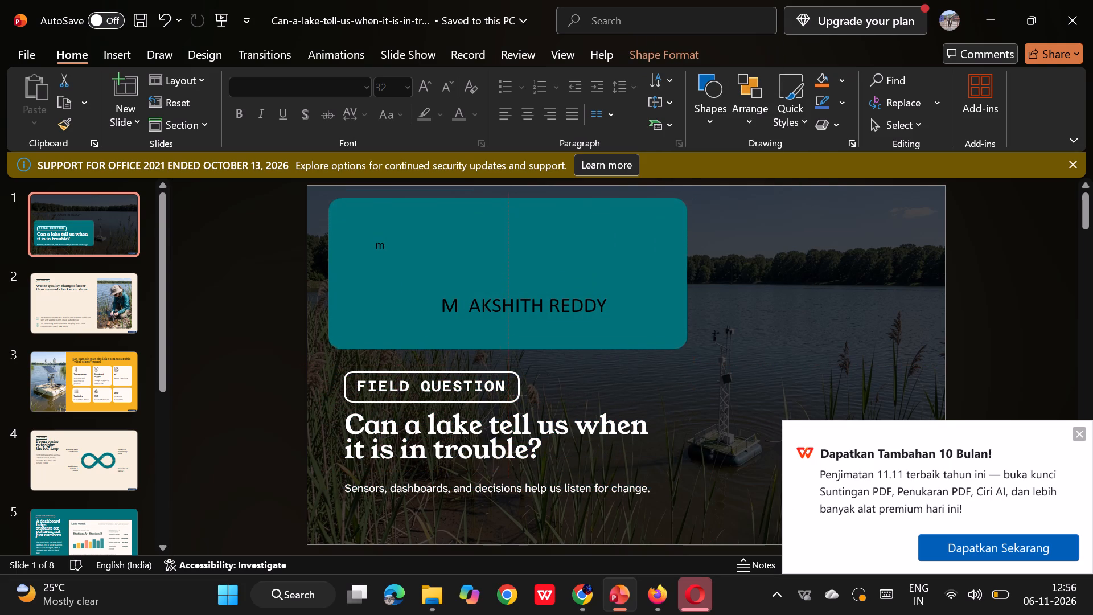
left_click_drag(597, 232, 597, 214)
Lower the teal panel so it sits fully on the slide, just above the FIELD QUESTION label.
left_click(566, 281)
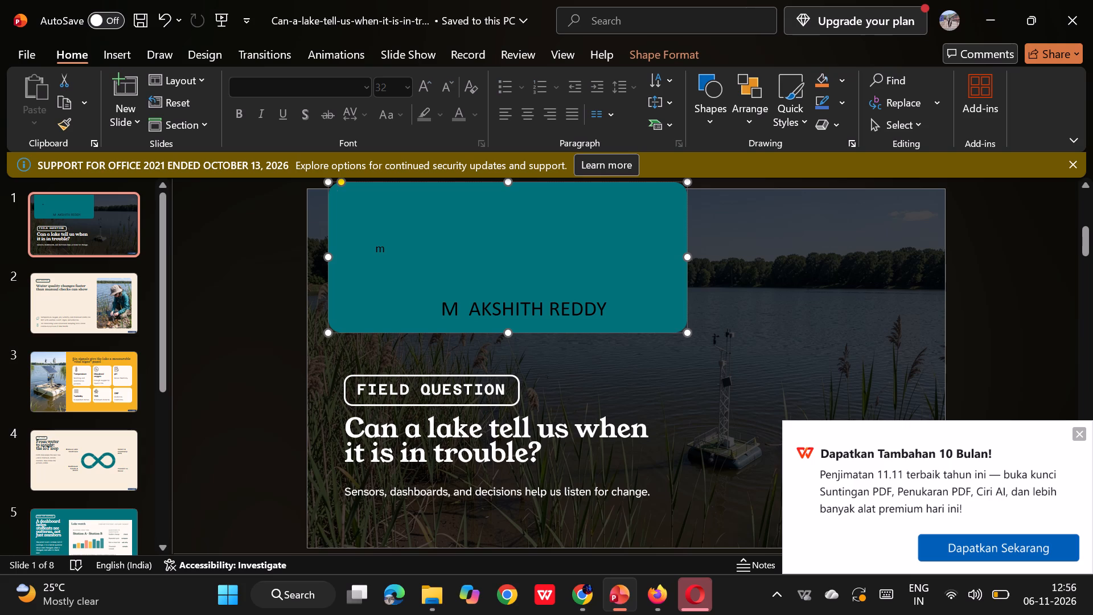
left_click_drag(566, 281, 565, 301)
left_click(555, 260)
left_click_drag(555, 260, 556, 278)
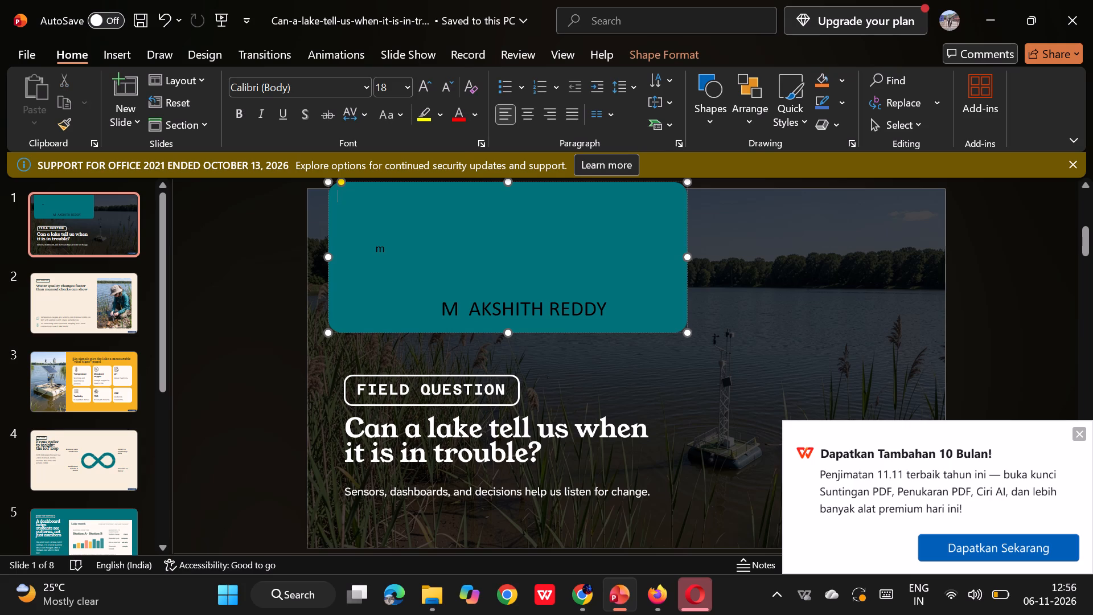
left_click_drag(626, 331, 629, 364)
Move the presenter's name, without its initial, out of its text box into a separate text box.
left_click(569, 313)
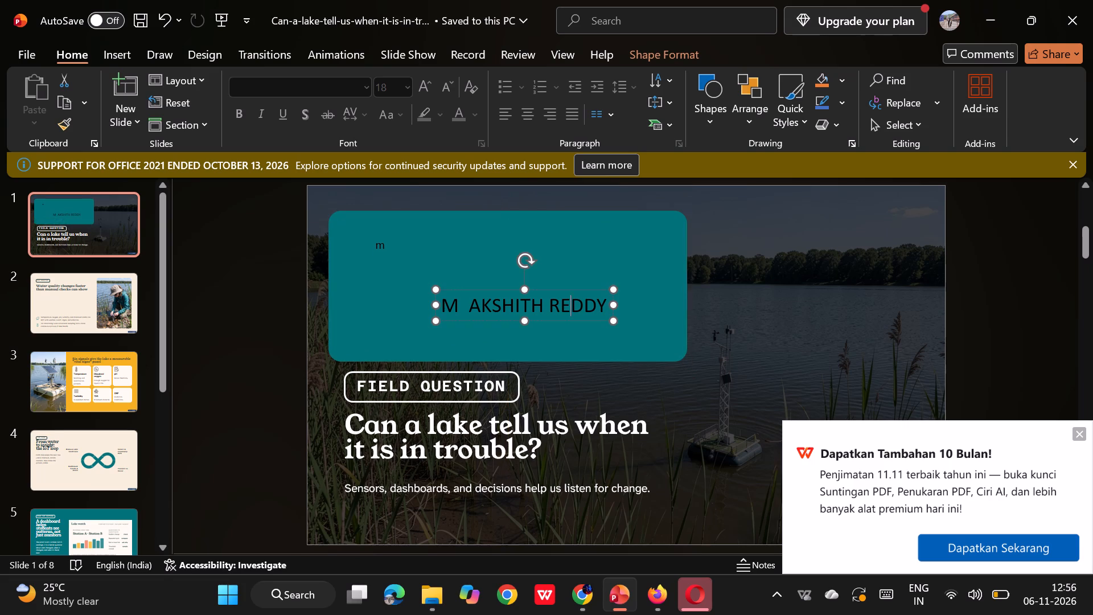
left_click_drag(569, 313, 476, 304)
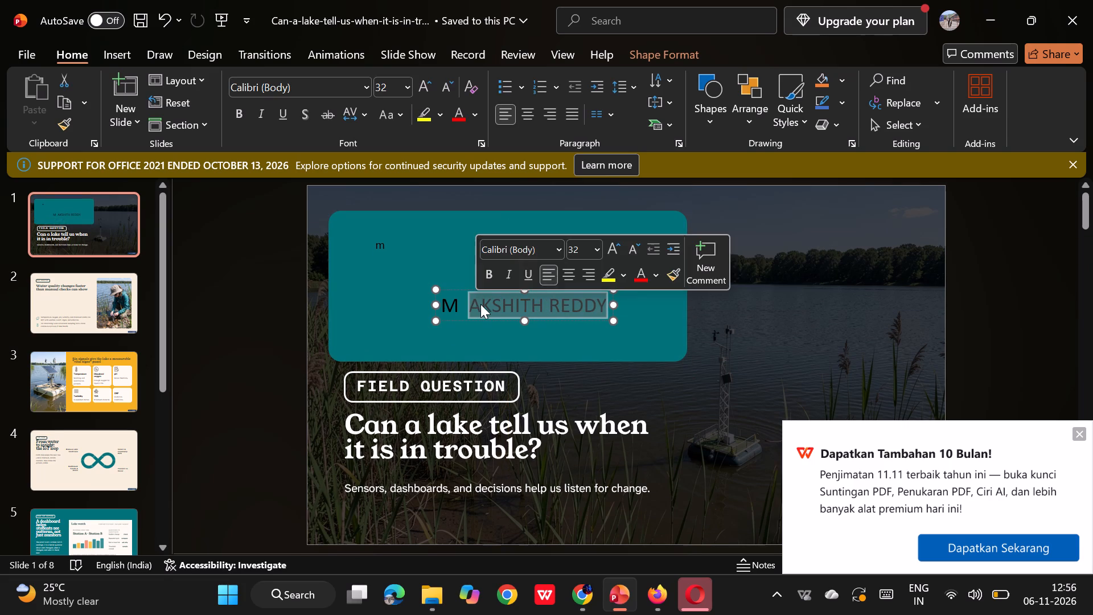
left_click_drag(484, 304, 397, 242)
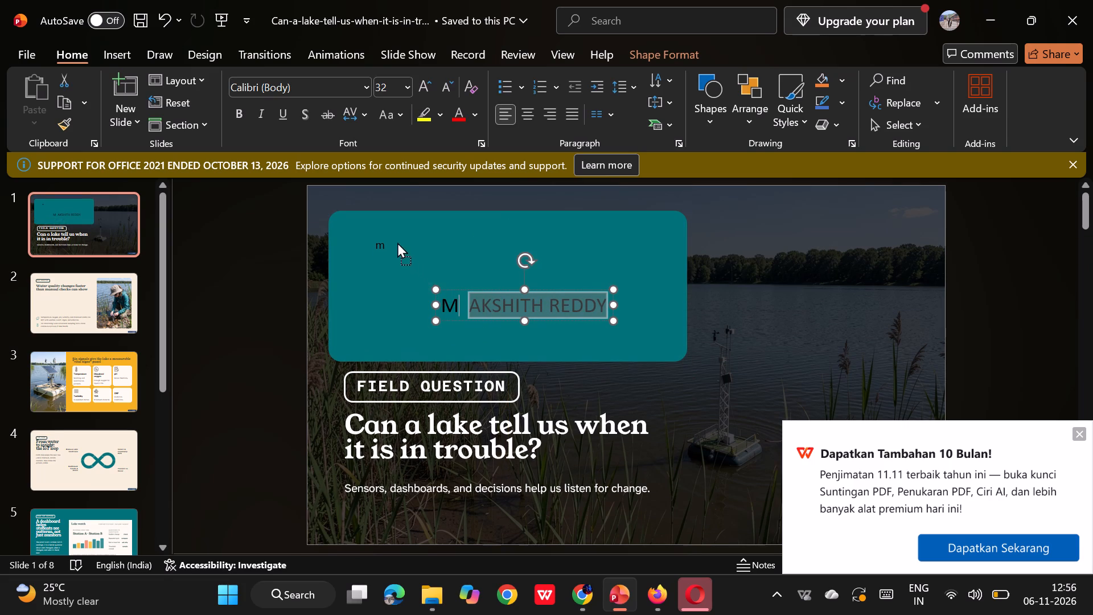
left_click_drag(397, 242, 383, 199)
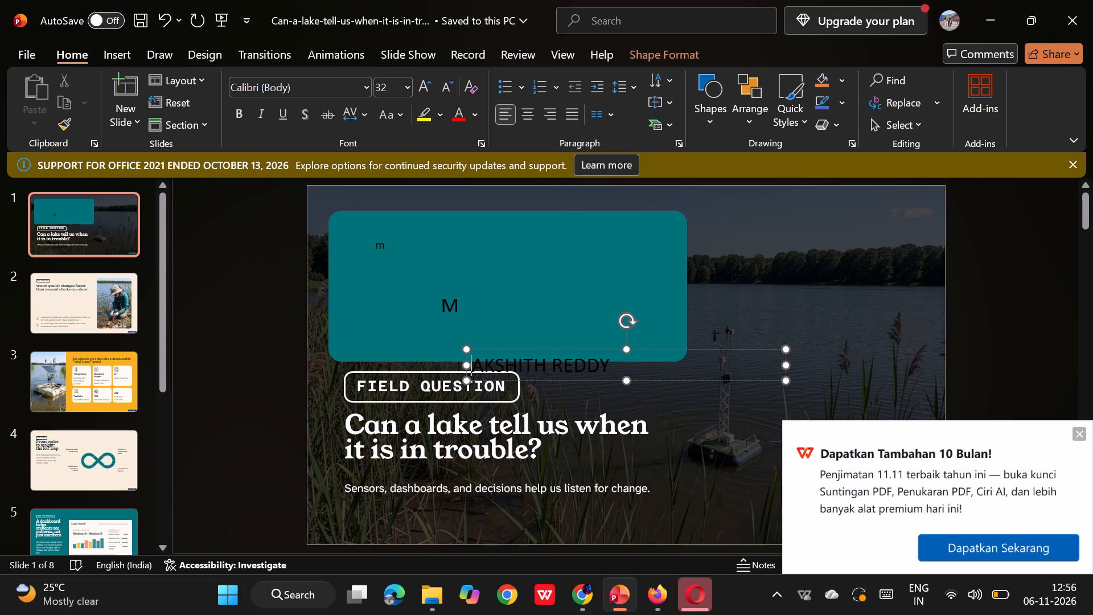
Delete the leftover capital initial from the original name text box on the teal panel.
left_click(466, 306)
key("BackSpace")
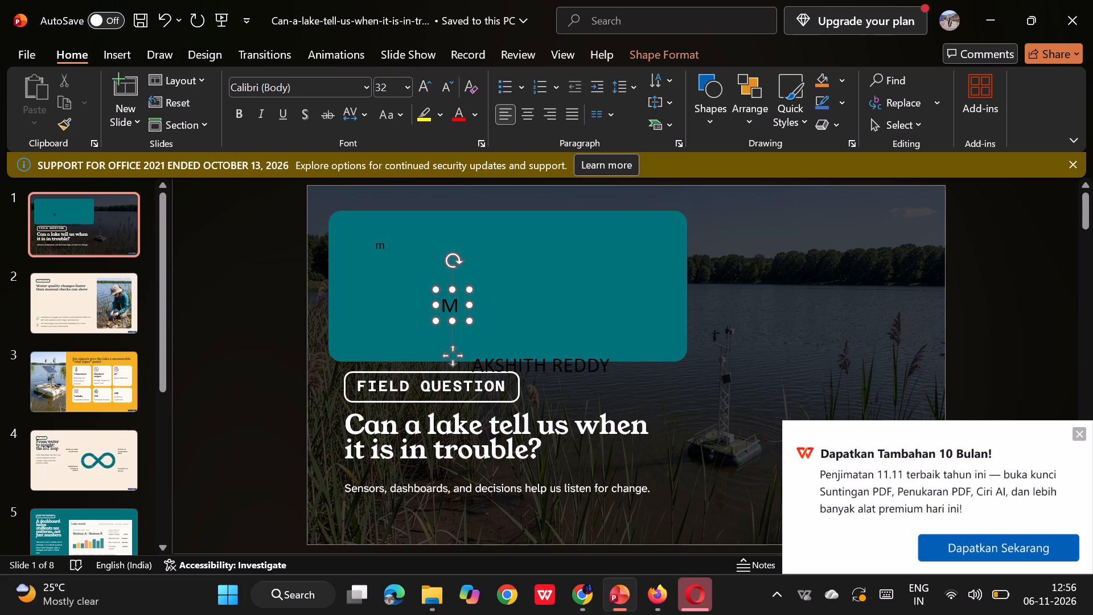
key("BackSpace")
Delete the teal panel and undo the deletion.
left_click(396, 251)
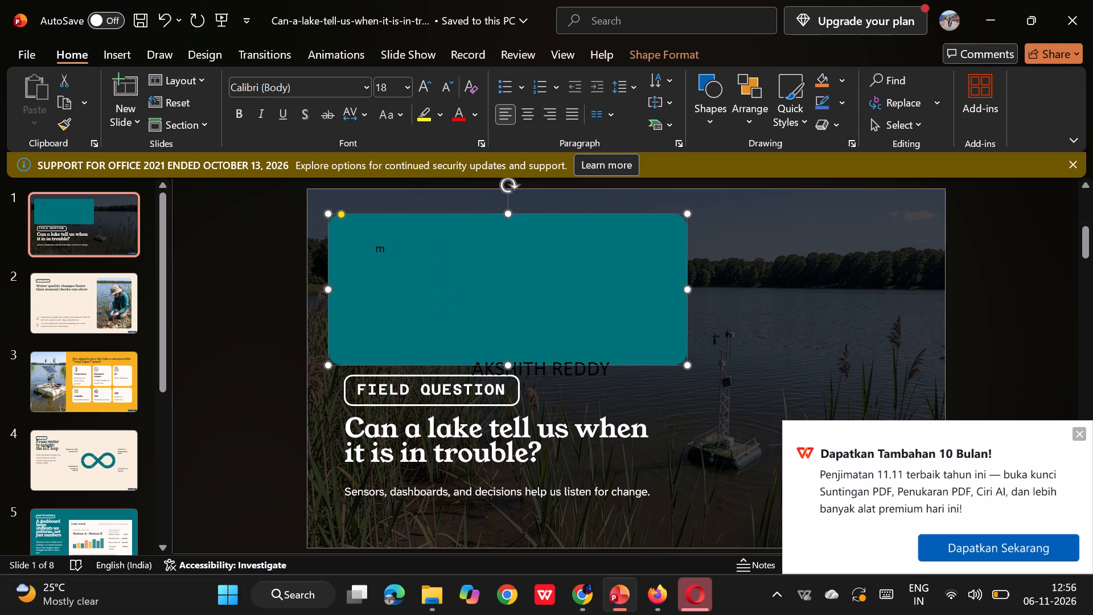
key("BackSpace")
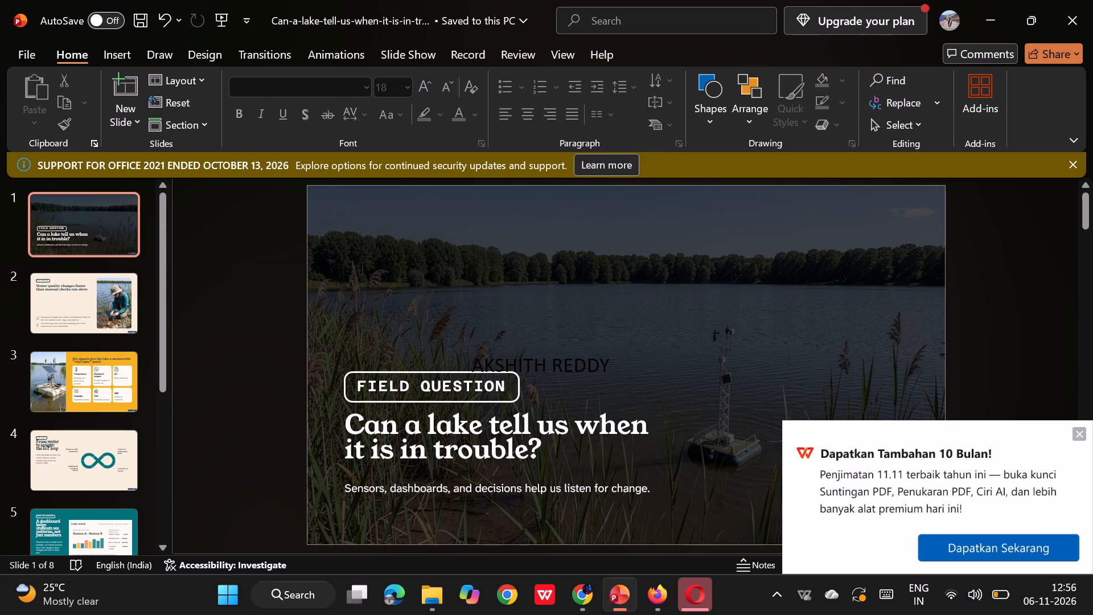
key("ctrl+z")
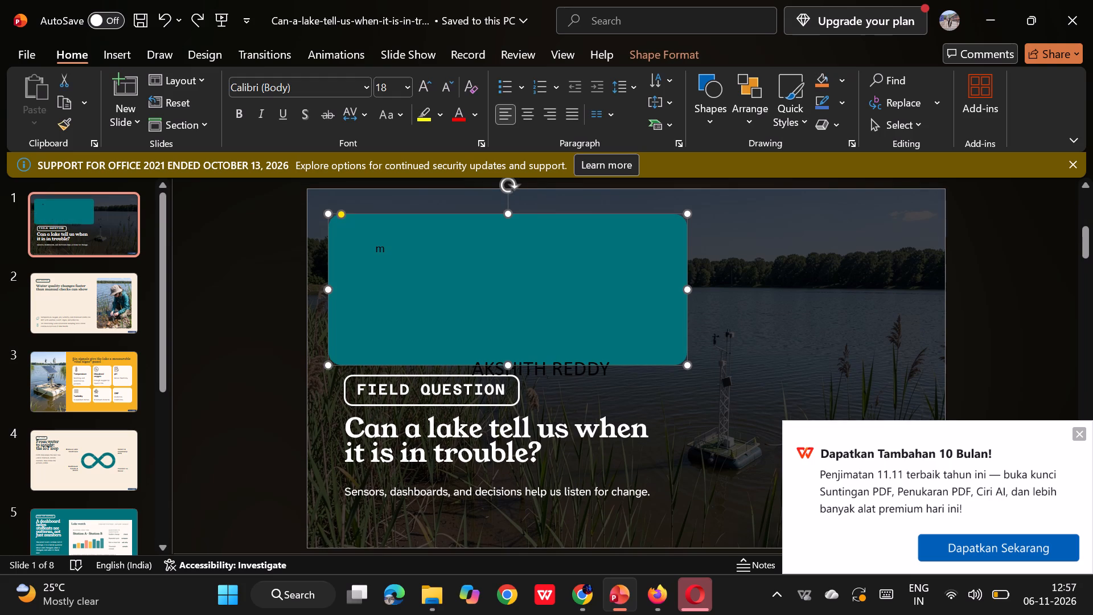
Delete the small stray letter "m" from its text box on the teal panel.
left_click(378, 248)
key("BackSpace")
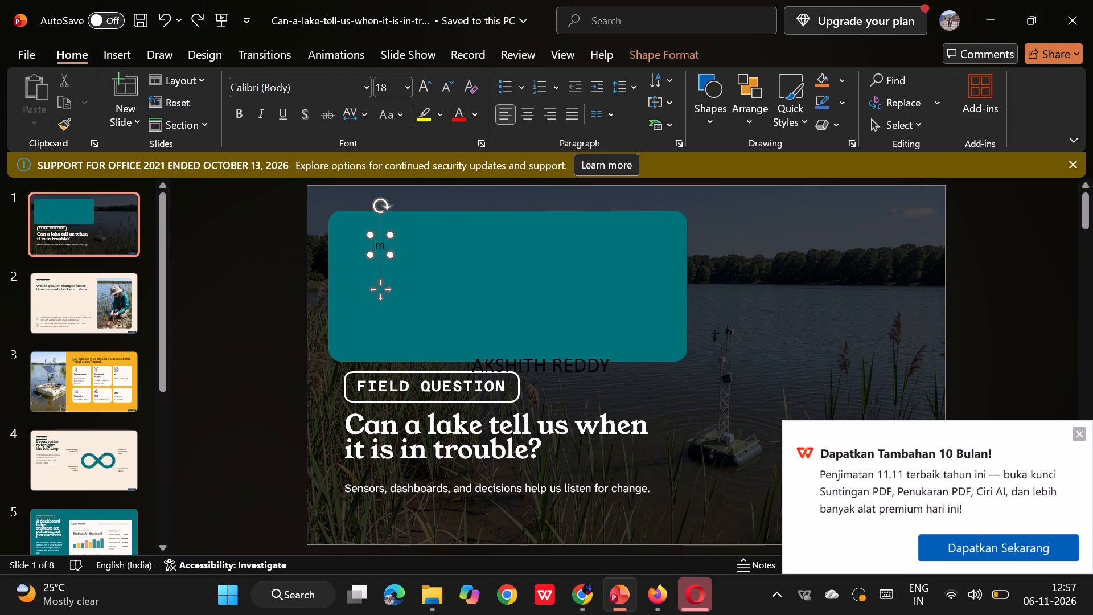
key("BackSpace")
key("BackSpace")
key("Right")
key("BackSpace")
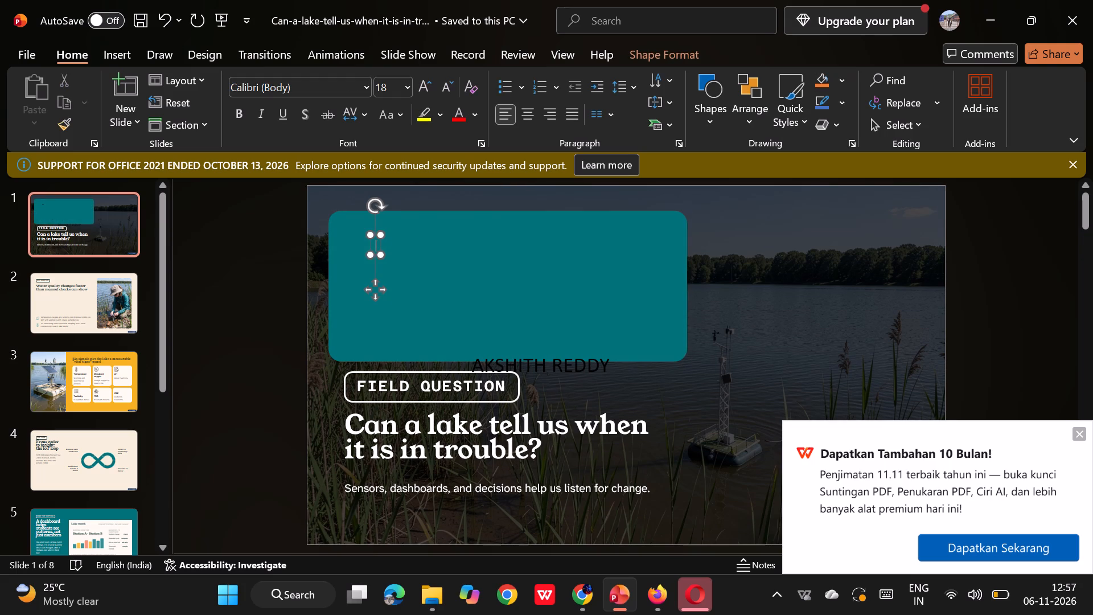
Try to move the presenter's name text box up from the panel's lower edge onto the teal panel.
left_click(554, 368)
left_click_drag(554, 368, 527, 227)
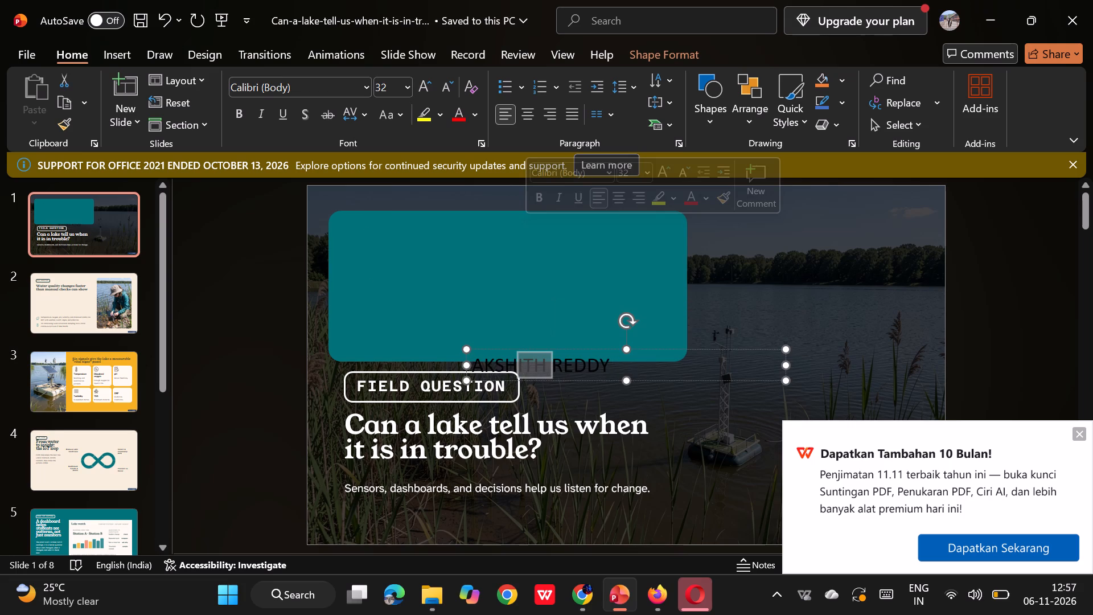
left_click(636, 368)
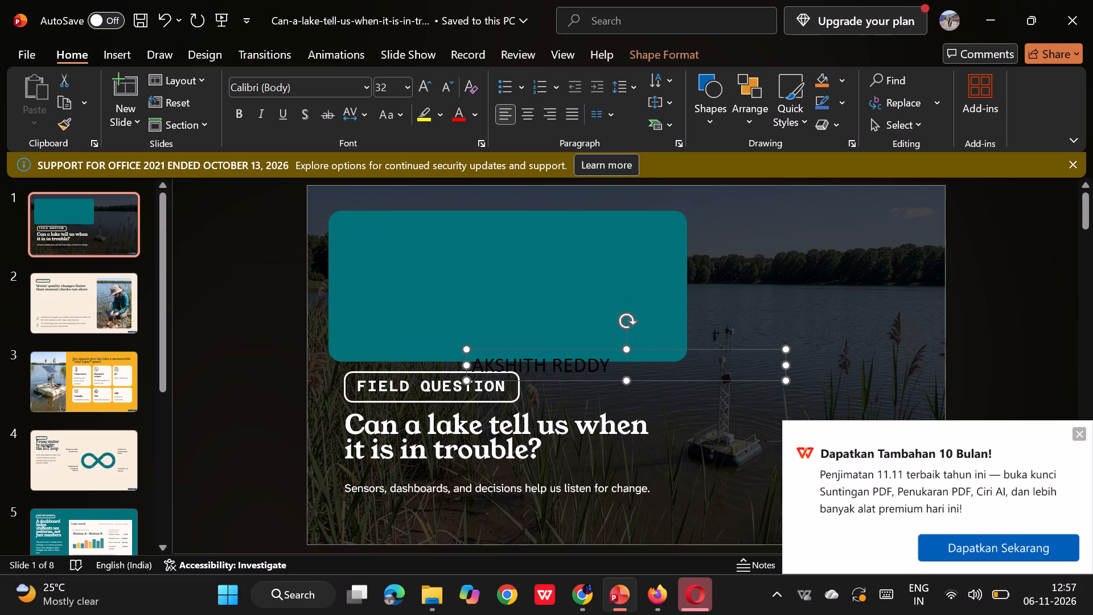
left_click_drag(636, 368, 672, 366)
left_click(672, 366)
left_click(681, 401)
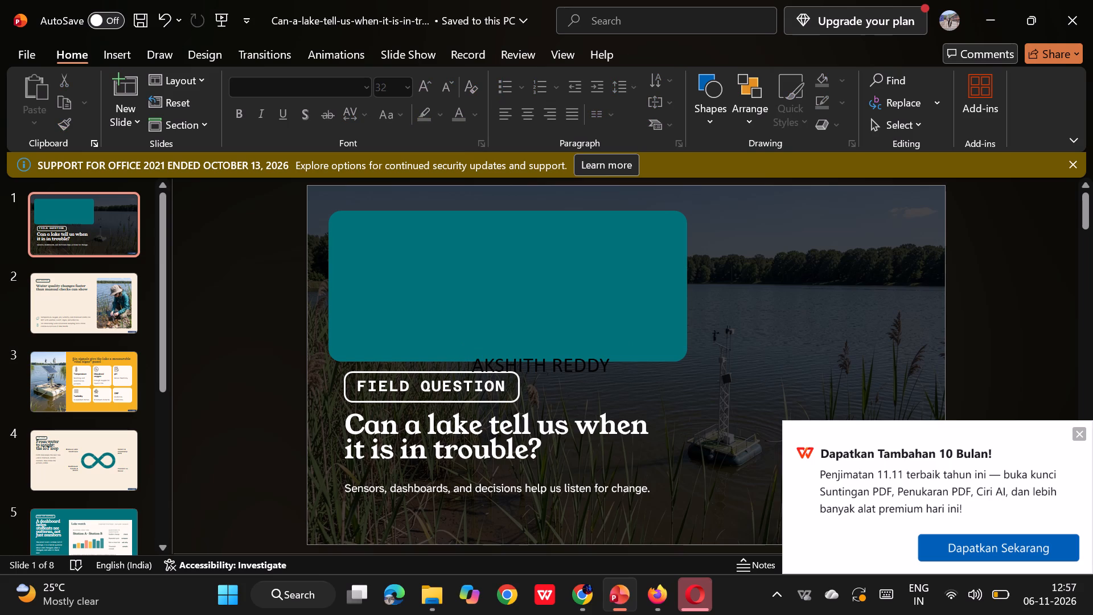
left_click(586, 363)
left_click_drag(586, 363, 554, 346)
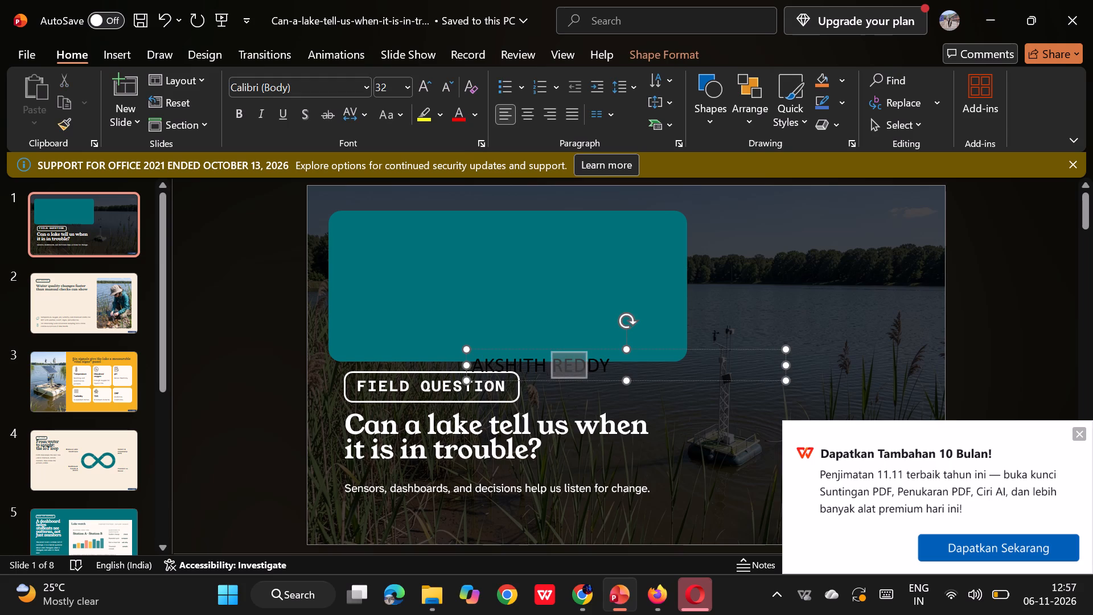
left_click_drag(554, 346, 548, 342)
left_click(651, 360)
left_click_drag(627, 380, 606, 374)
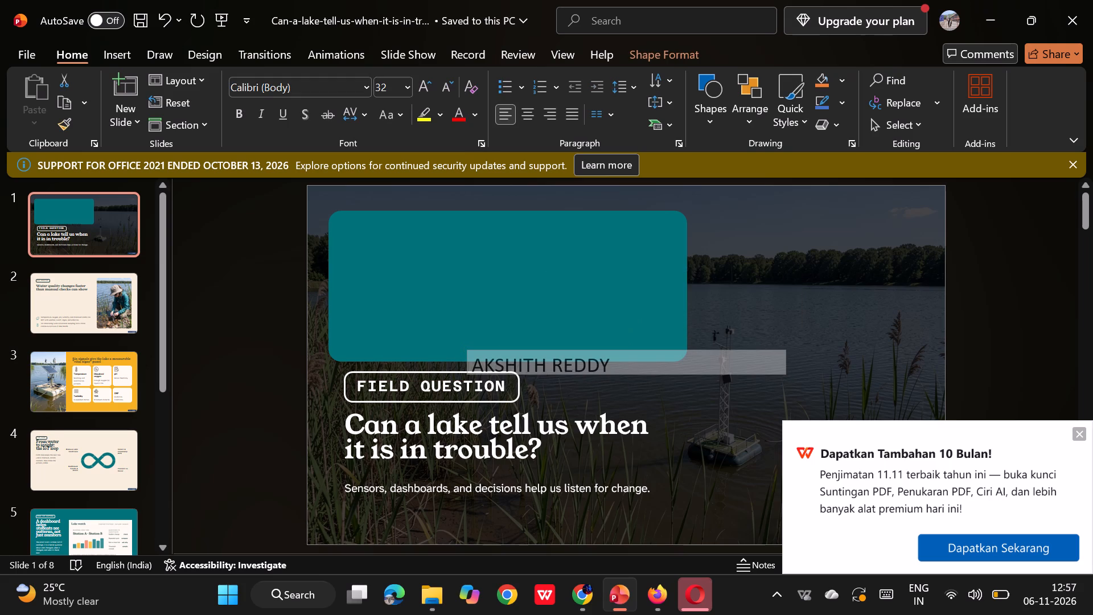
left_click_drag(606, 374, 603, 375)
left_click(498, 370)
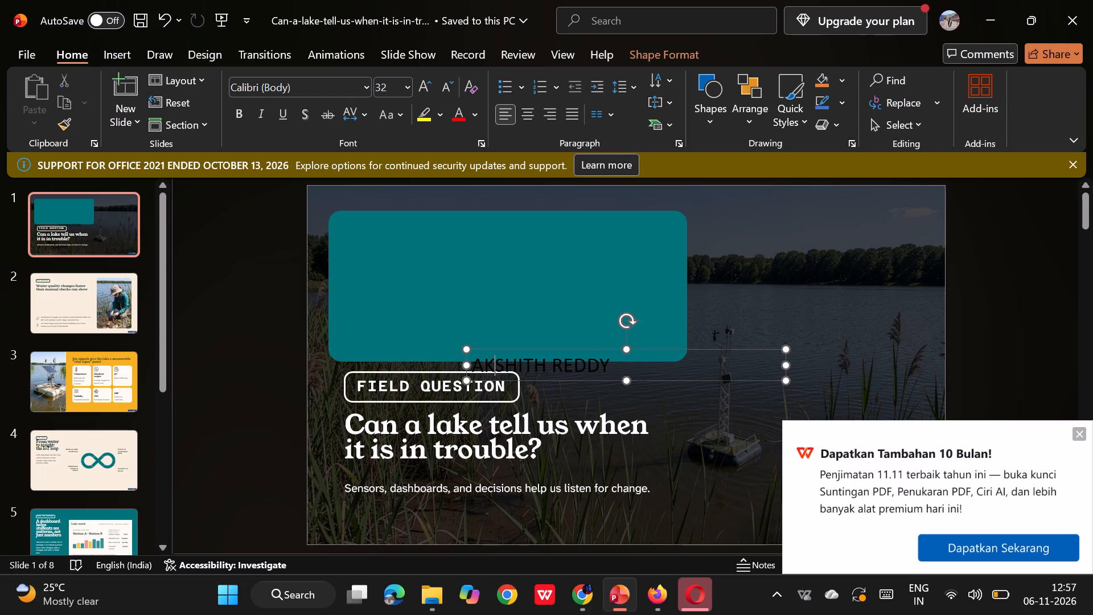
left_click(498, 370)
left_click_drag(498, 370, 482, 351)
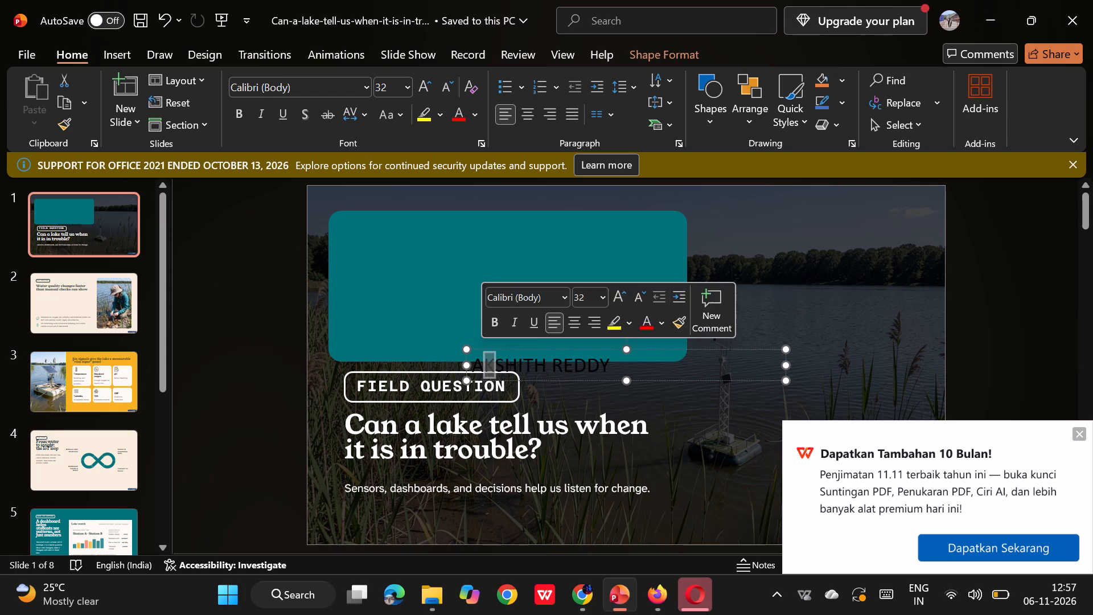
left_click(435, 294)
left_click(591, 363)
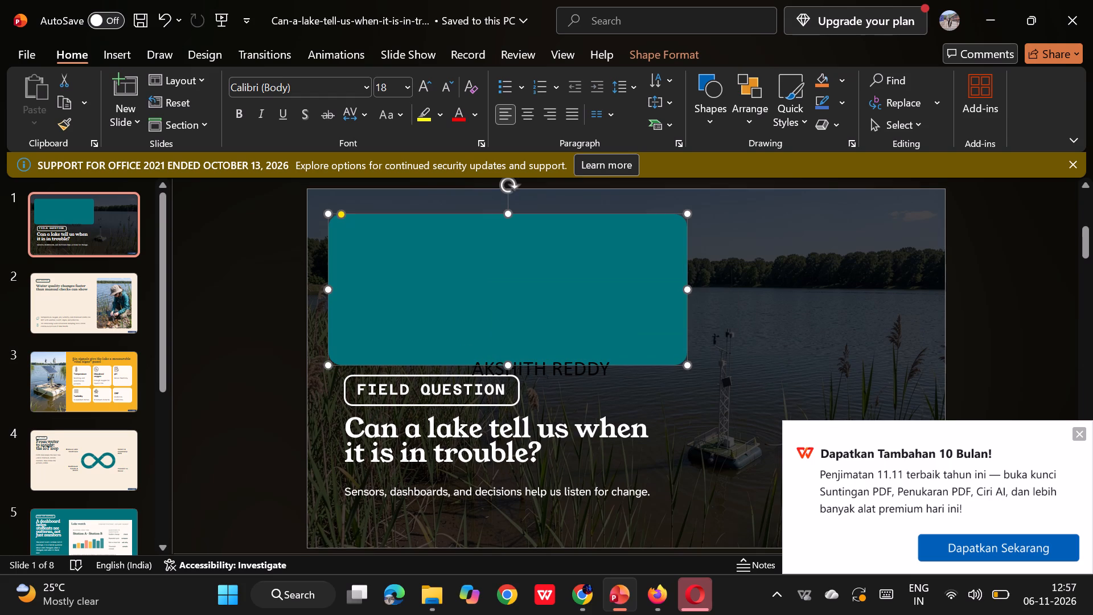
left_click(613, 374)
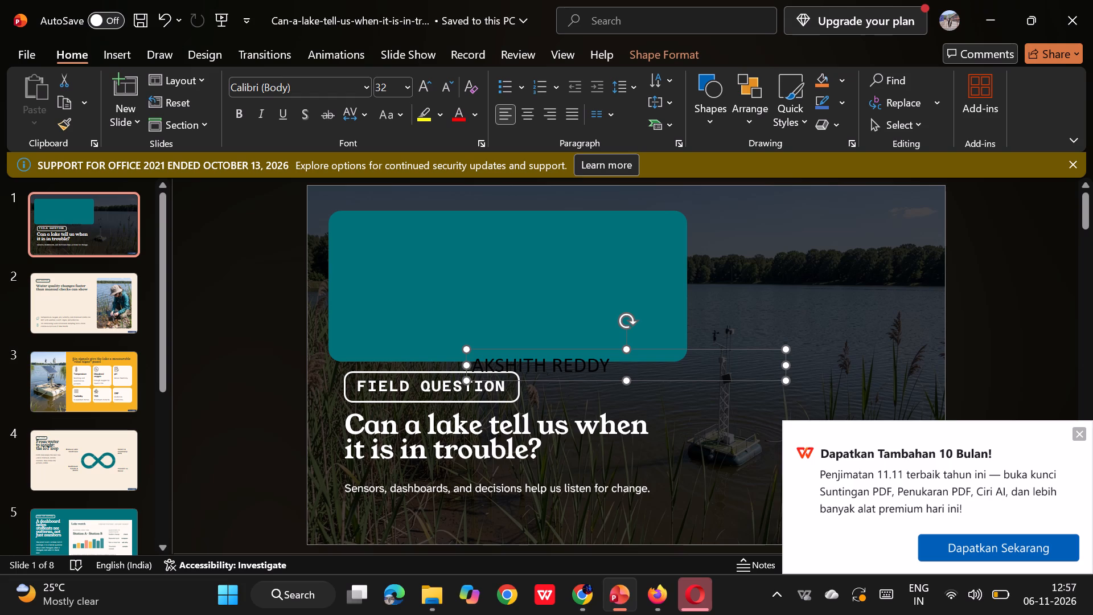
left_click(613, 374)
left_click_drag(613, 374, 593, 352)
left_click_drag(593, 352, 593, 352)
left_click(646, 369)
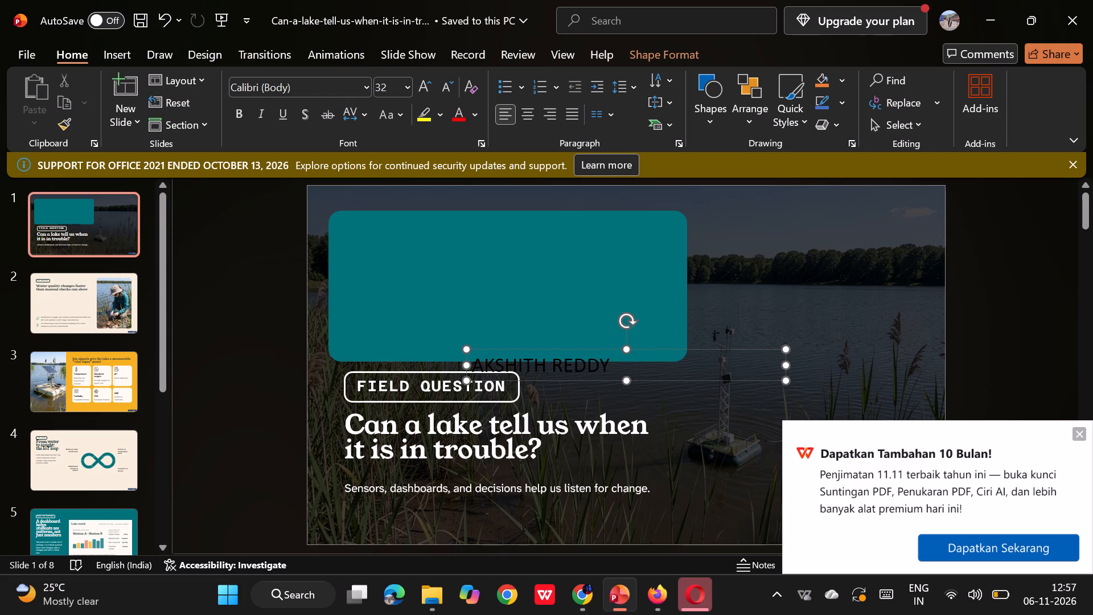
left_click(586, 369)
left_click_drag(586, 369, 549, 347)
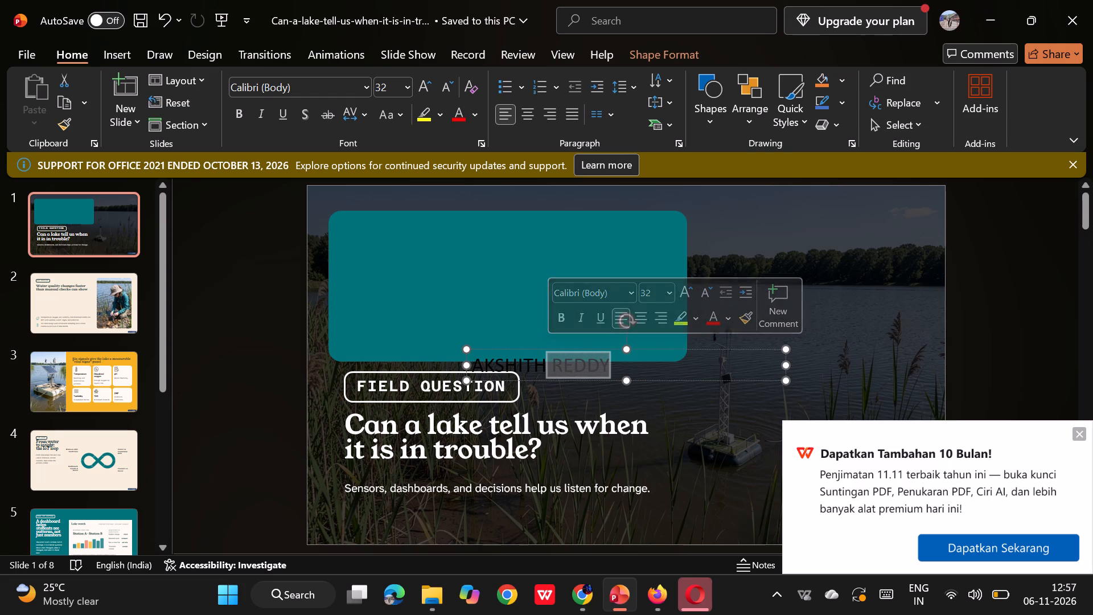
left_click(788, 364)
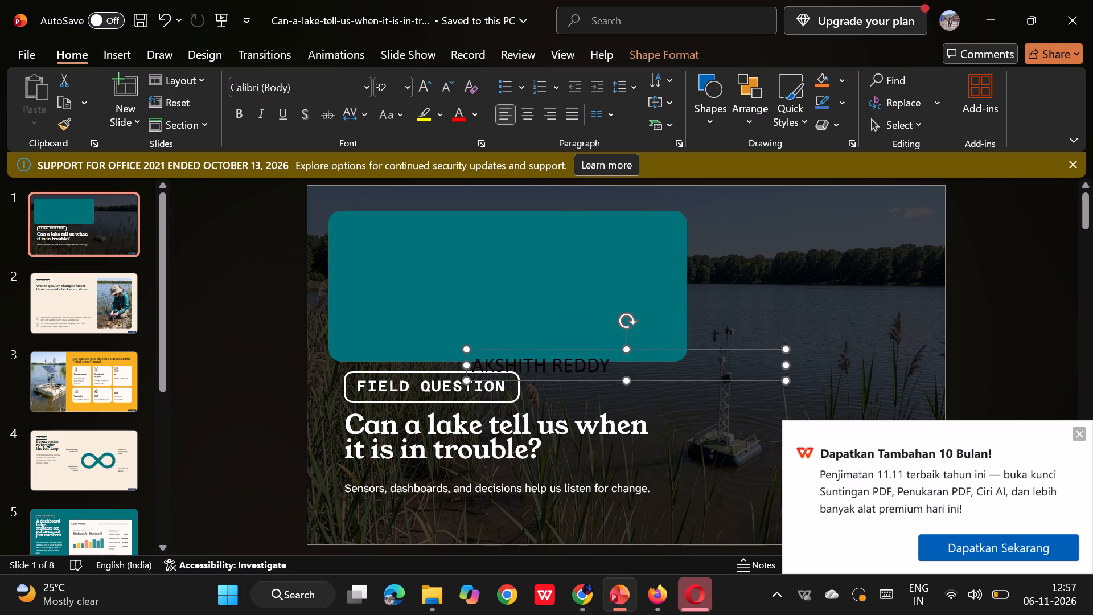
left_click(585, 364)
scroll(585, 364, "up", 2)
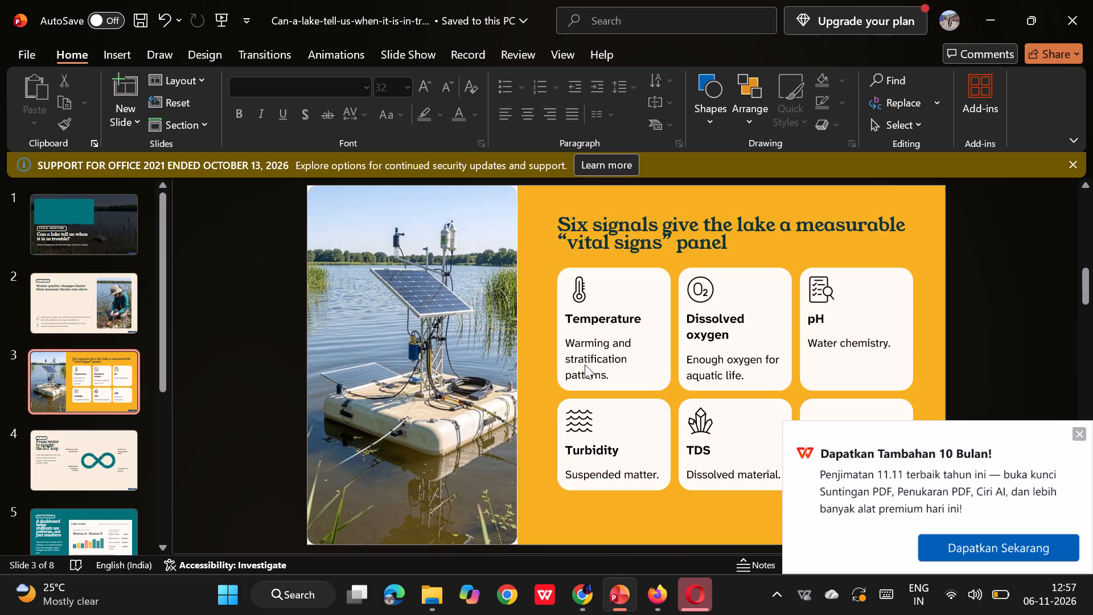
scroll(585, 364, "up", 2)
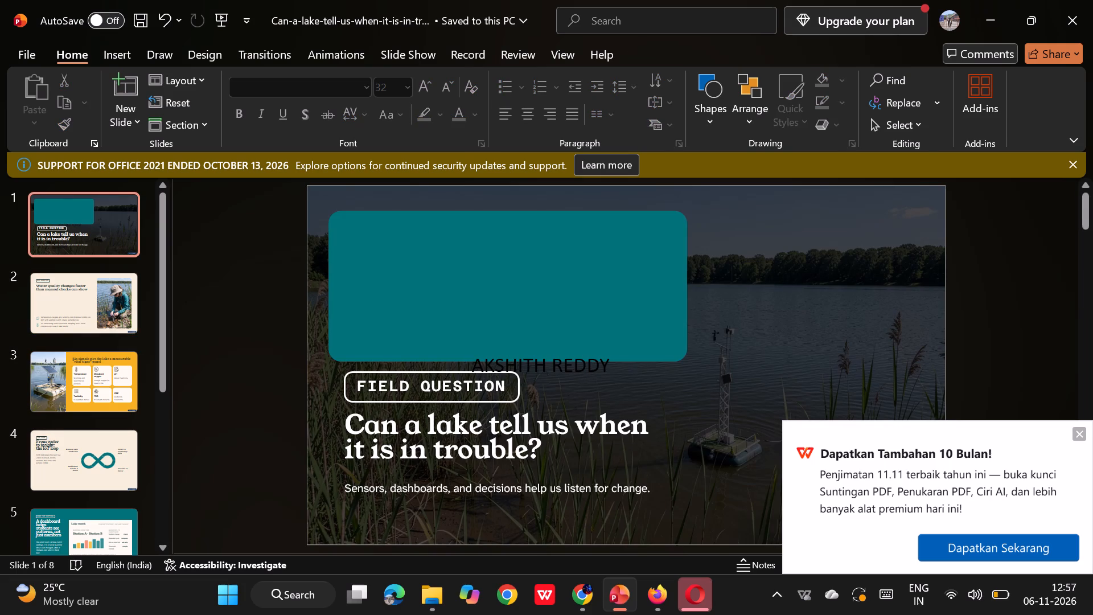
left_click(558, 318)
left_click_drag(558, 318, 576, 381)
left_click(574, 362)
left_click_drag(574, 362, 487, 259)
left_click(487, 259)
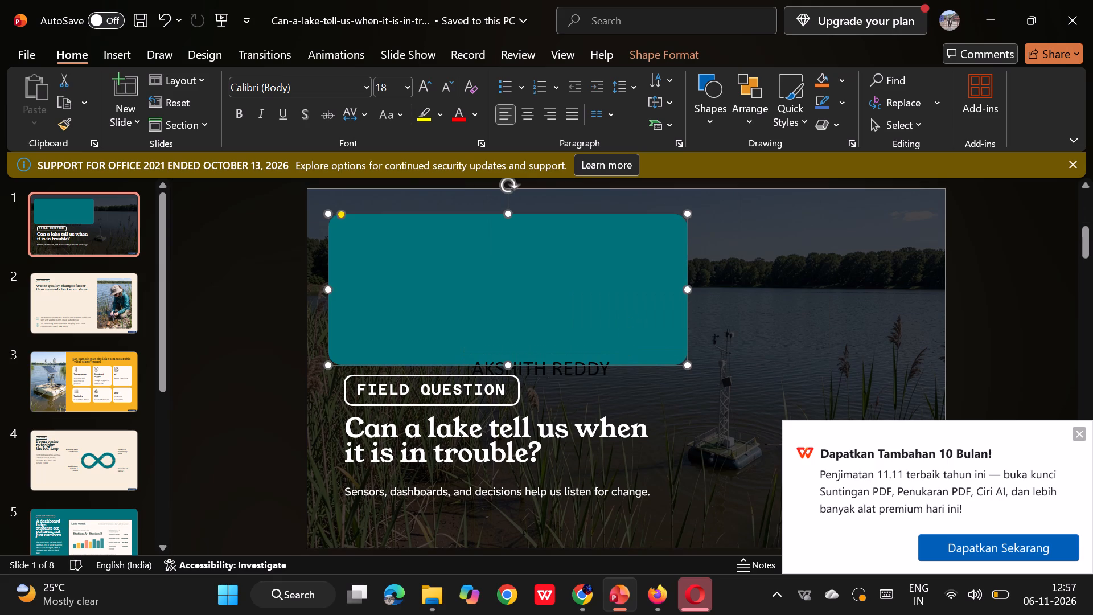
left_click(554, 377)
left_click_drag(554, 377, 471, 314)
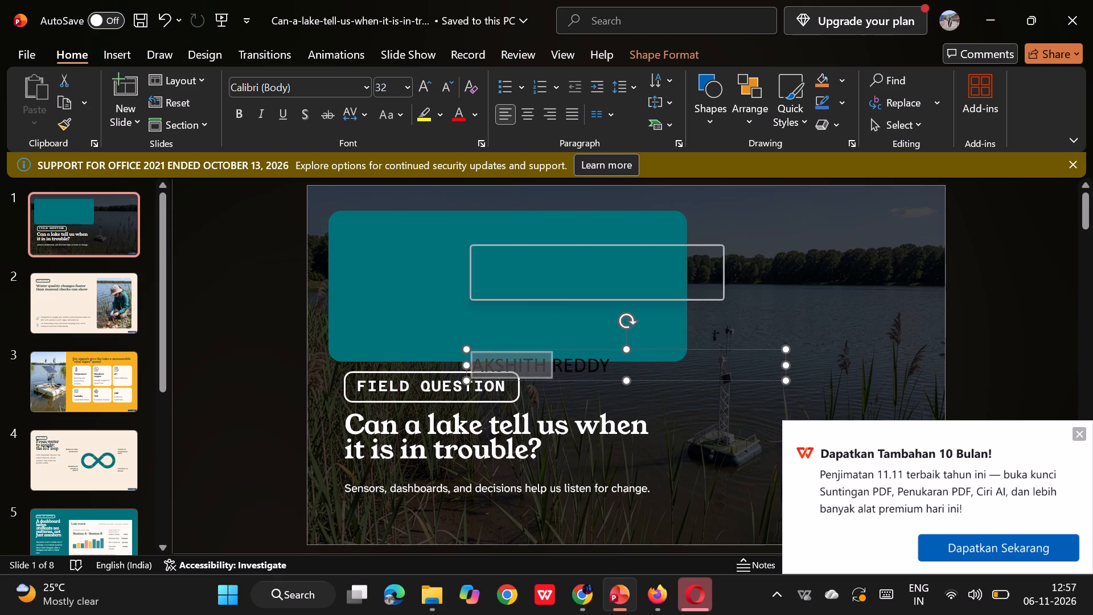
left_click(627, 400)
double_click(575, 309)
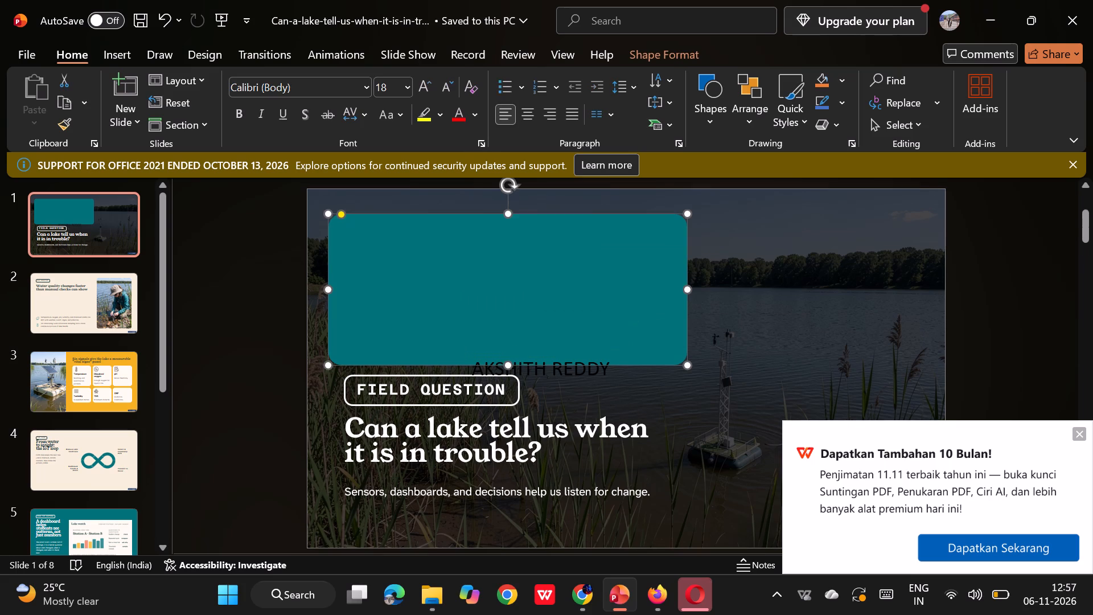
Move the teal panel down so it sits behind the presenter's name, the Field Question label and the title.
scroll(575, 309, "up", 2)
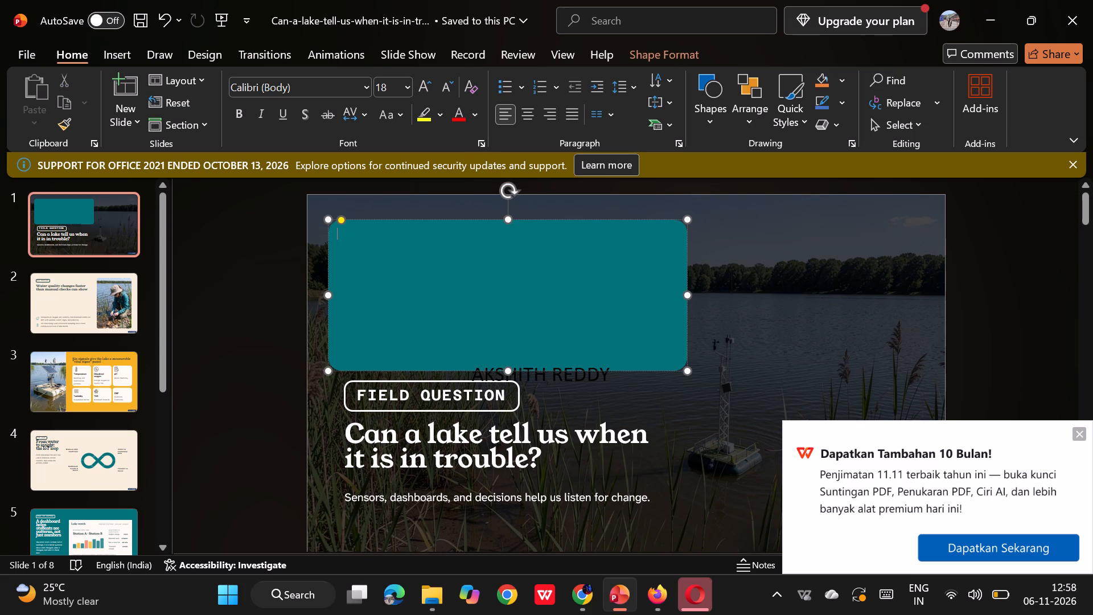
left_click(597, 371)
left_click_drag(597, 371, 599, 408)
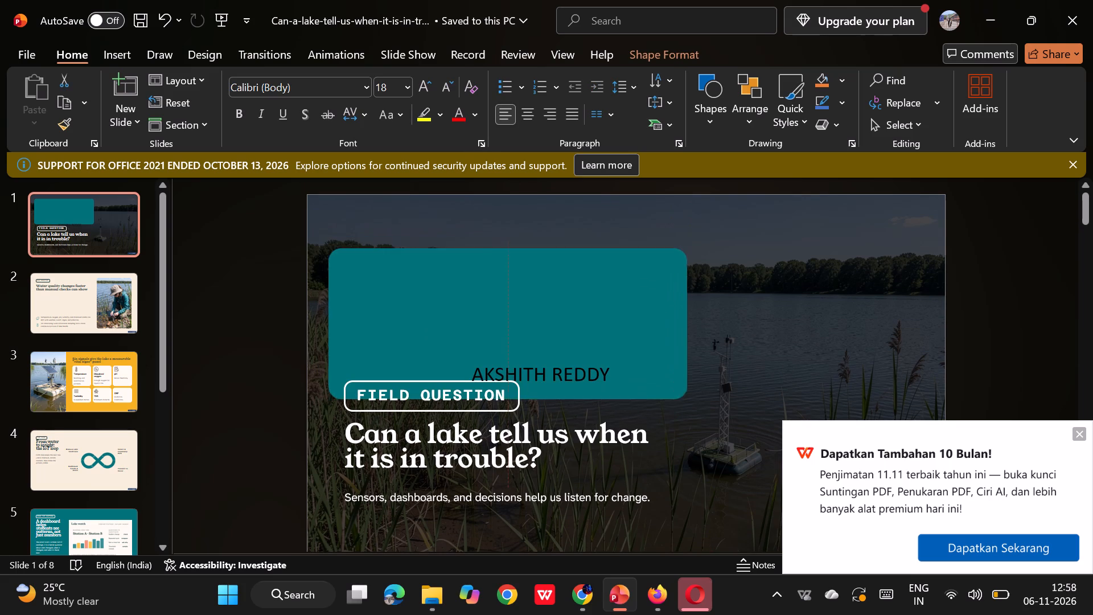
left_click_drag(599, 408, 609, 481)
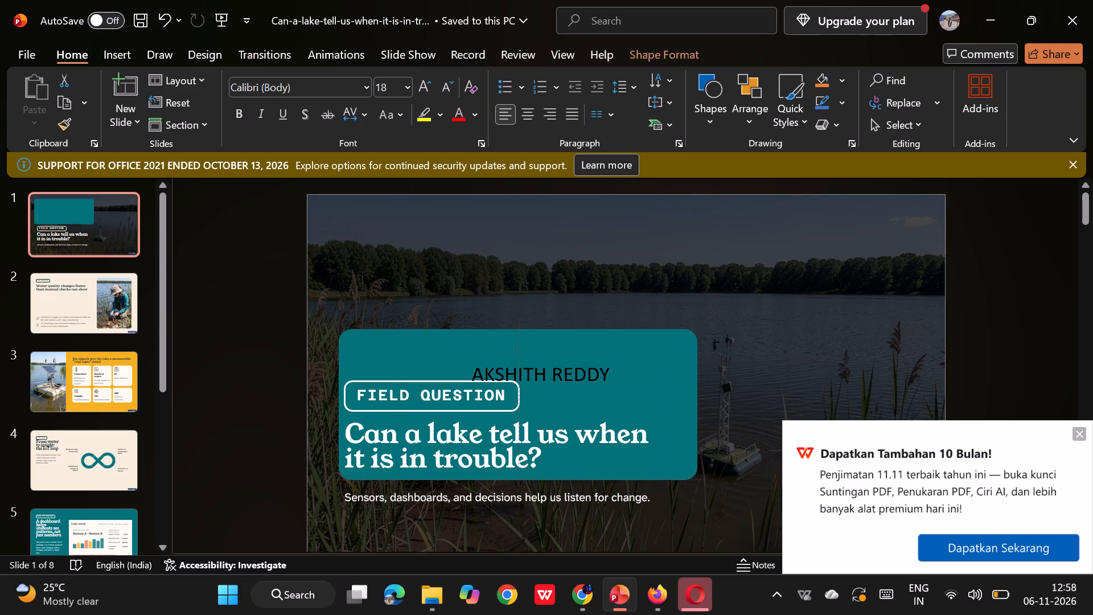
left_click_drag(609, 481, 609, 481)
Delete the whole text box holding the presenter's name above the Field Question label.
left_click(581, 368)
left_click_drag(581, 368, 573, 353)
left_click(629, 353)
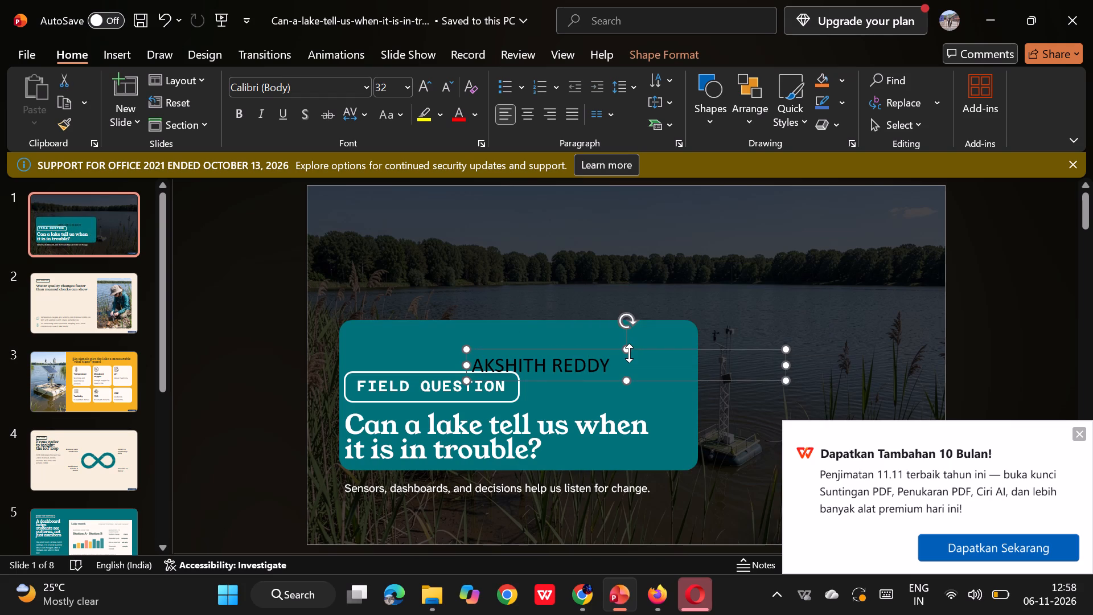
key("BackSpace")
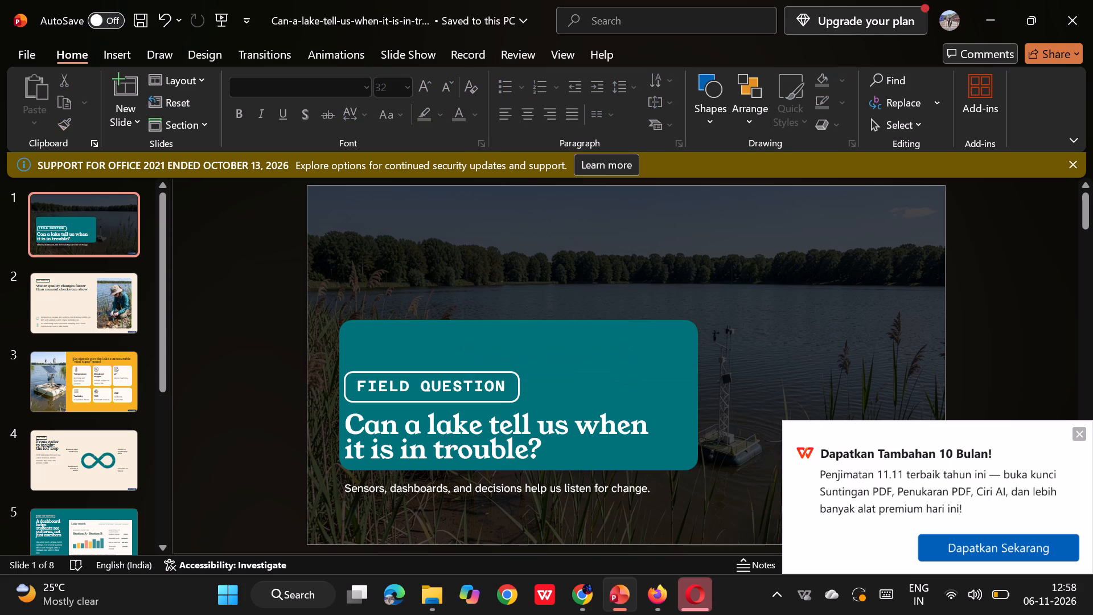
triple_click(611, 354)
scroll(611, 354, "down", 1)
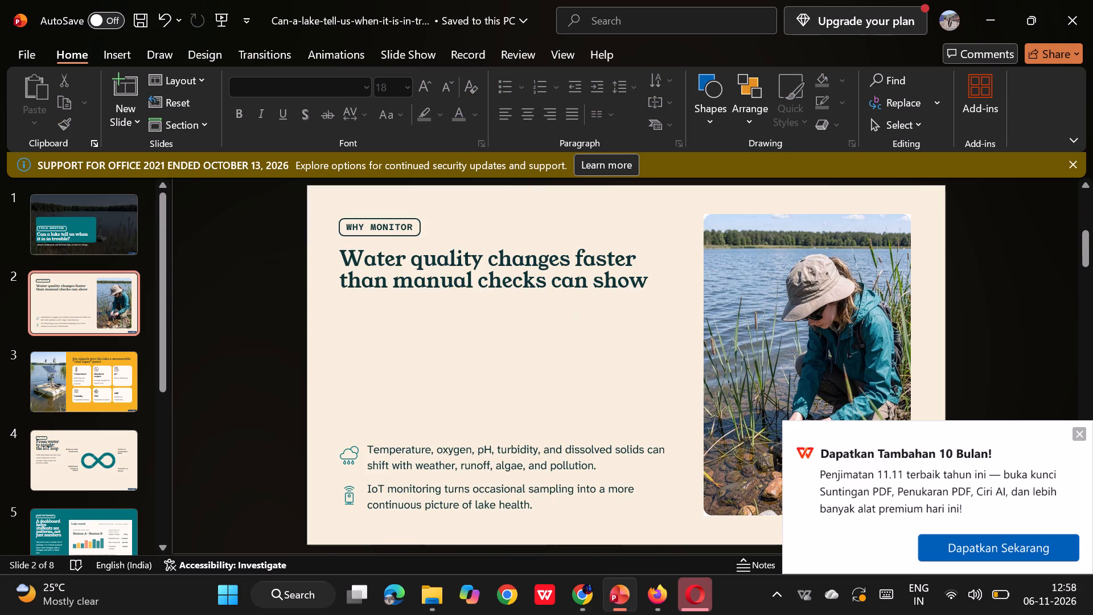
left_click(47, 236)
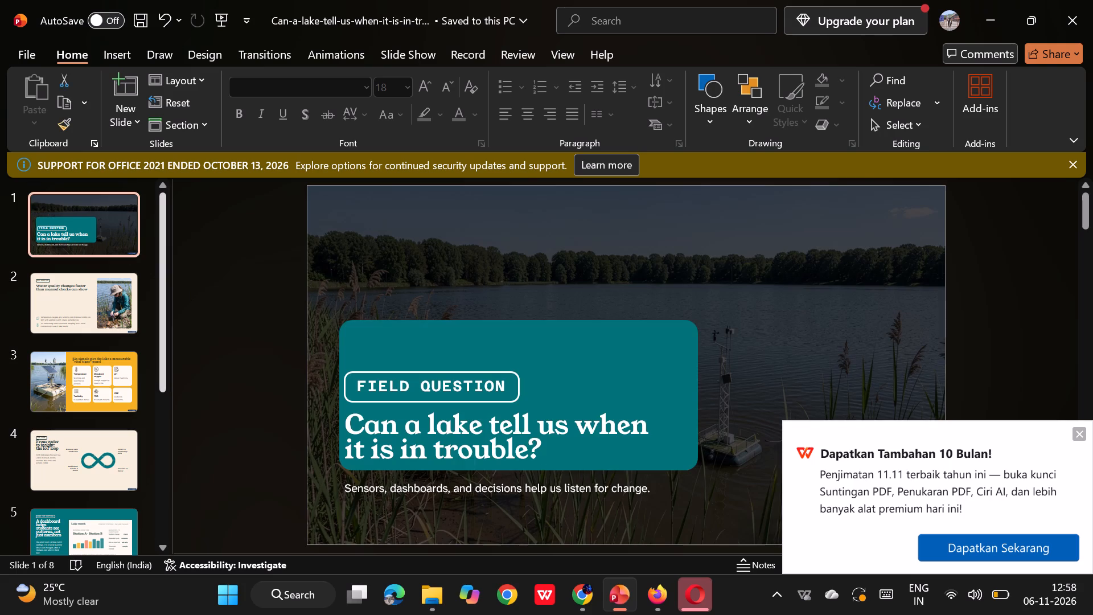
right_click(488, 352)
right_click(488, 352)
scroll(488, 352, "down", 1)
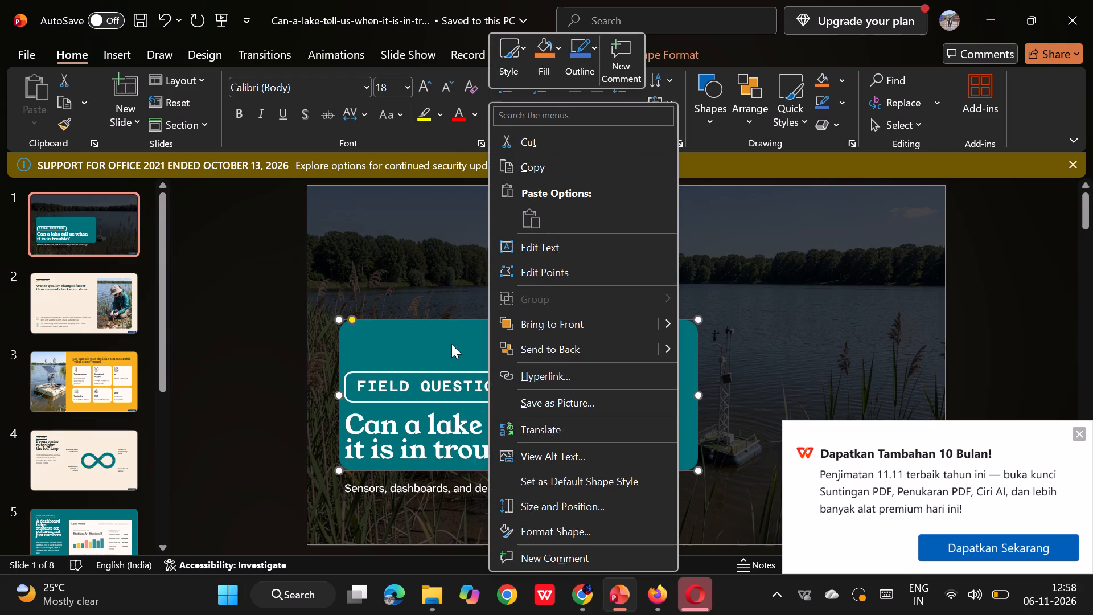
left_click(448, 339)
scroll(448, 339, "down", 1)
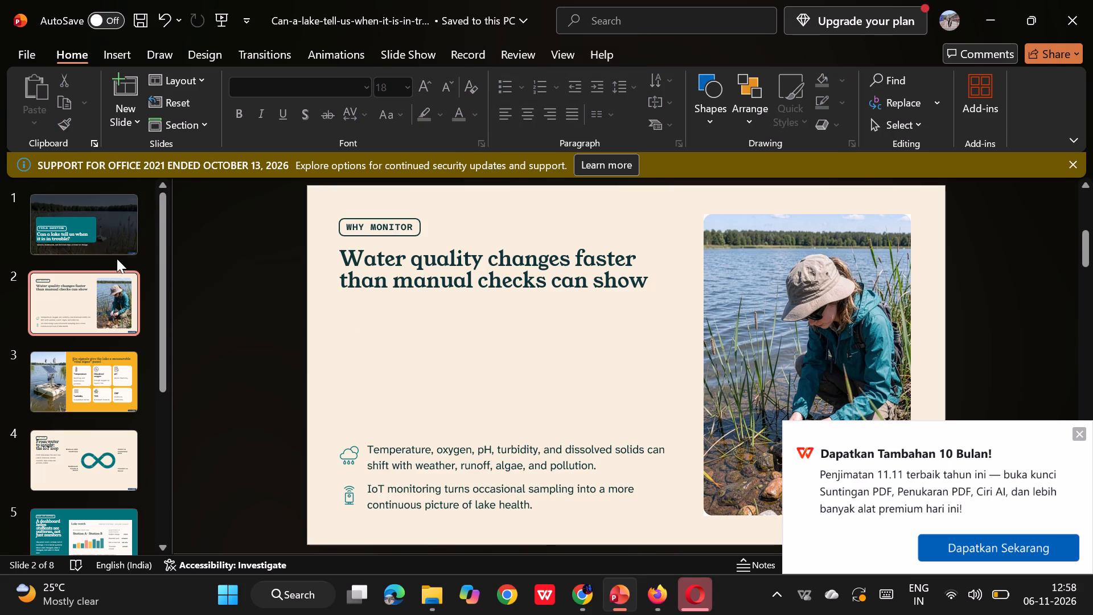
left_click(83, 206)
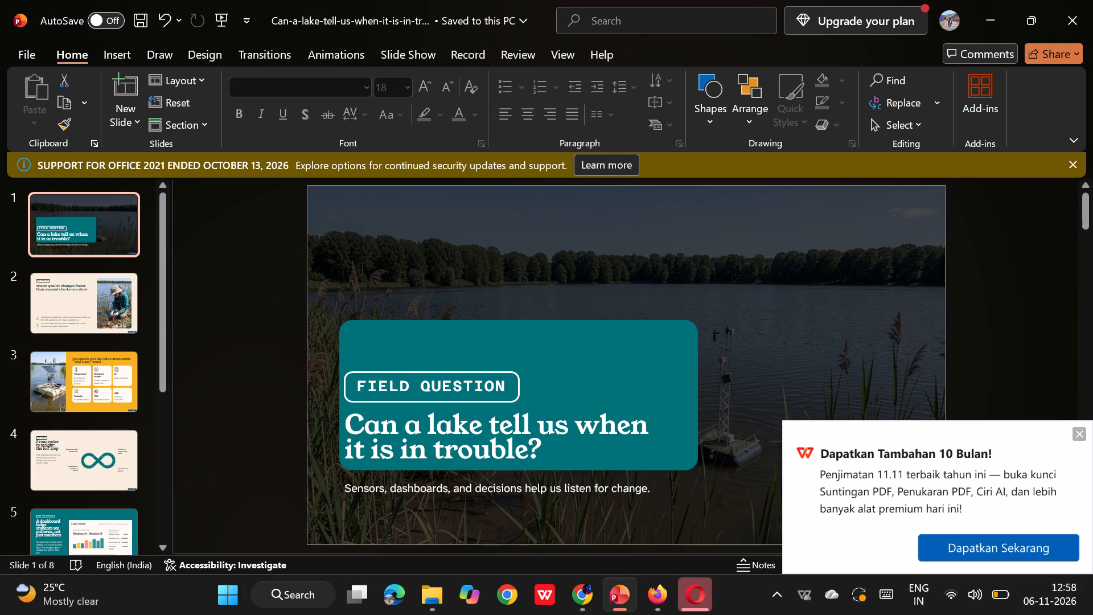
Move the teal panel up on the opening slide so it sits clear above the Field Question label.
left_click(412, 354)
left_click_drag(412, 354, 408, 243)
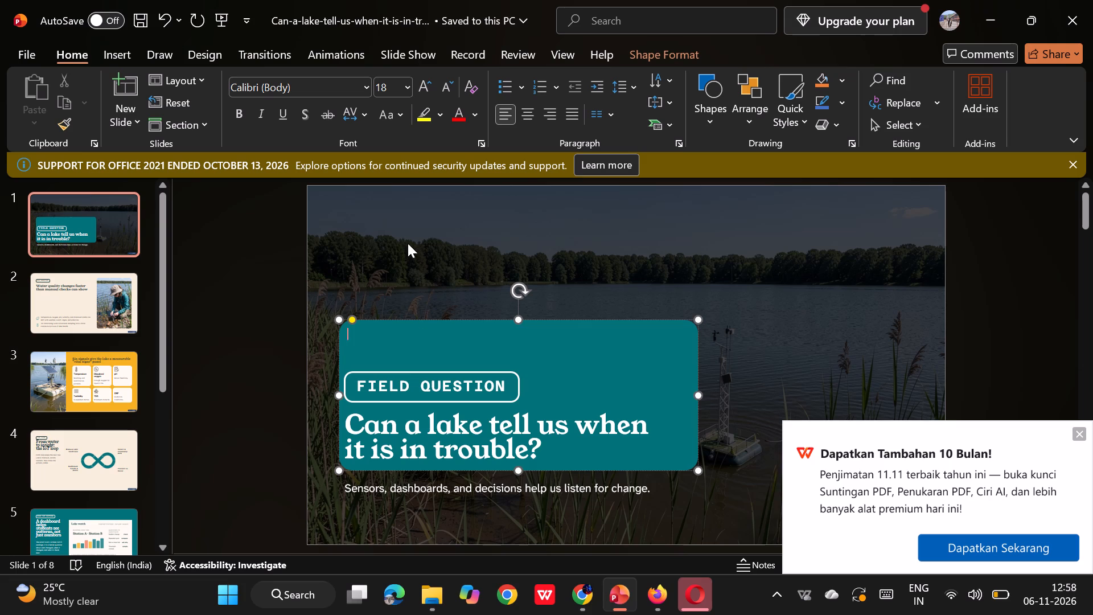
left_click_drag(408, 243, 405, 222)
left_click(560, 376)
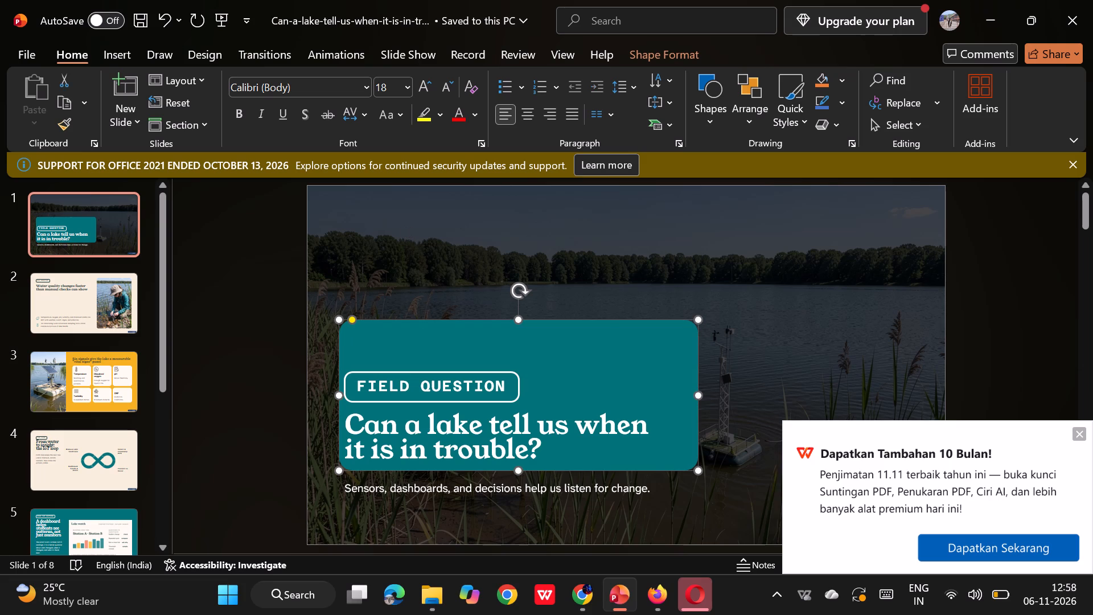
left_click_drag(560, 376, 545, 253)
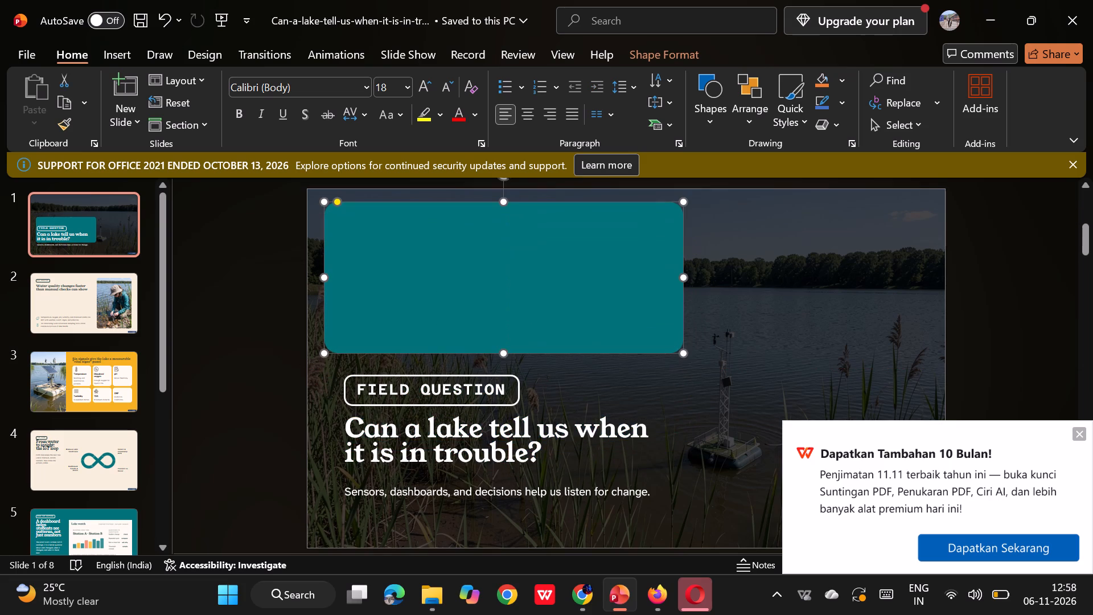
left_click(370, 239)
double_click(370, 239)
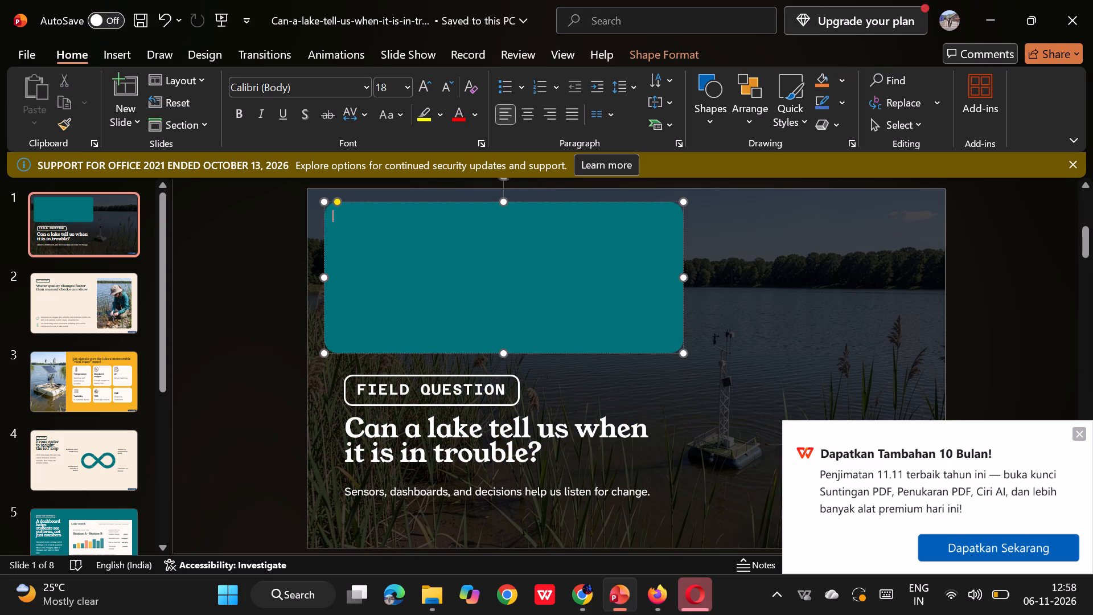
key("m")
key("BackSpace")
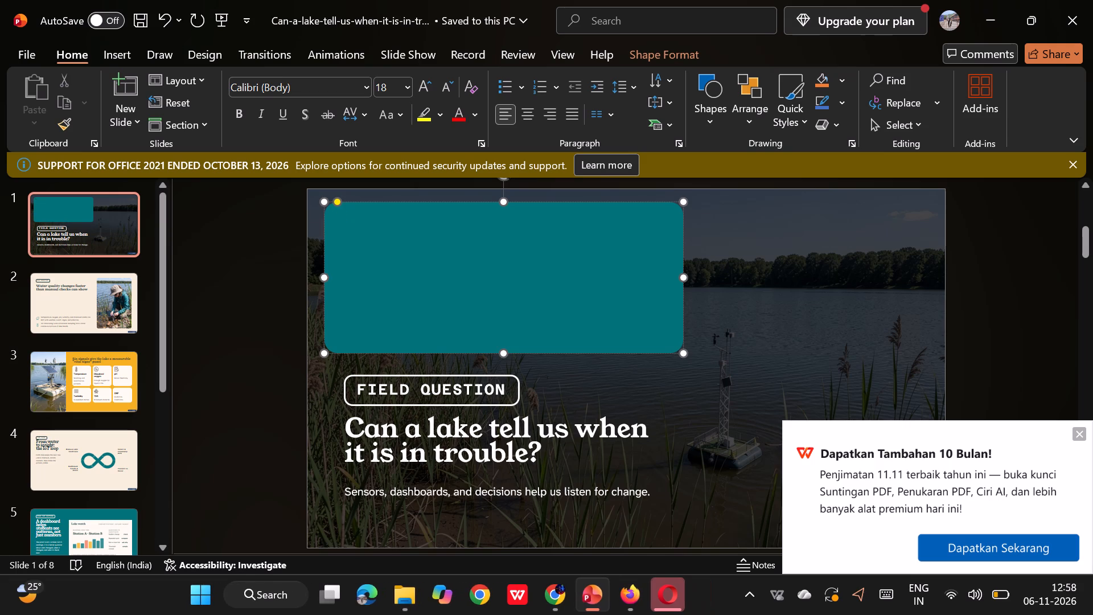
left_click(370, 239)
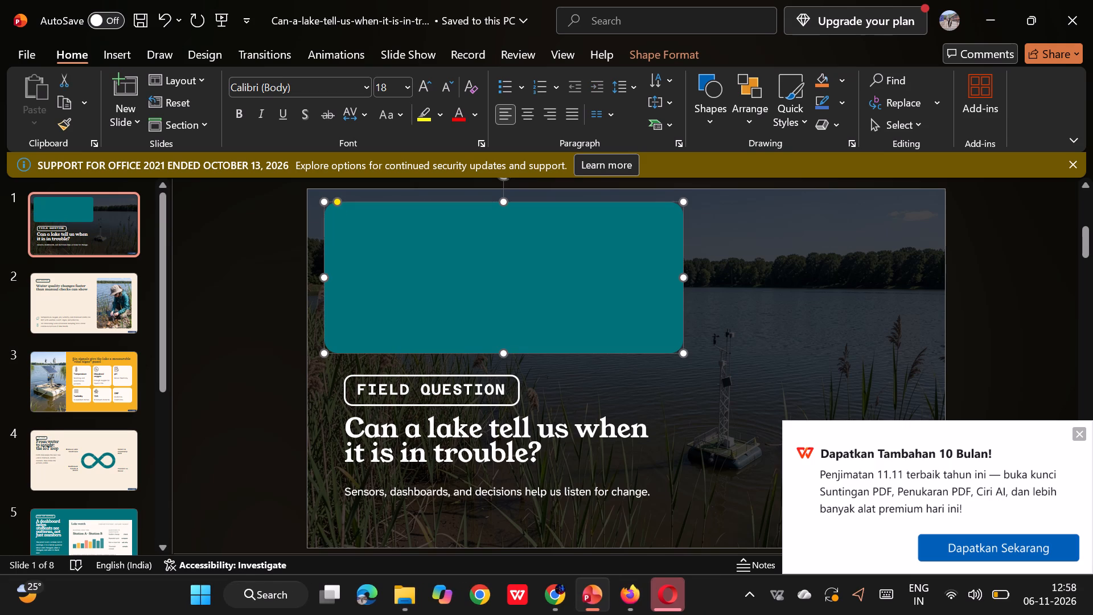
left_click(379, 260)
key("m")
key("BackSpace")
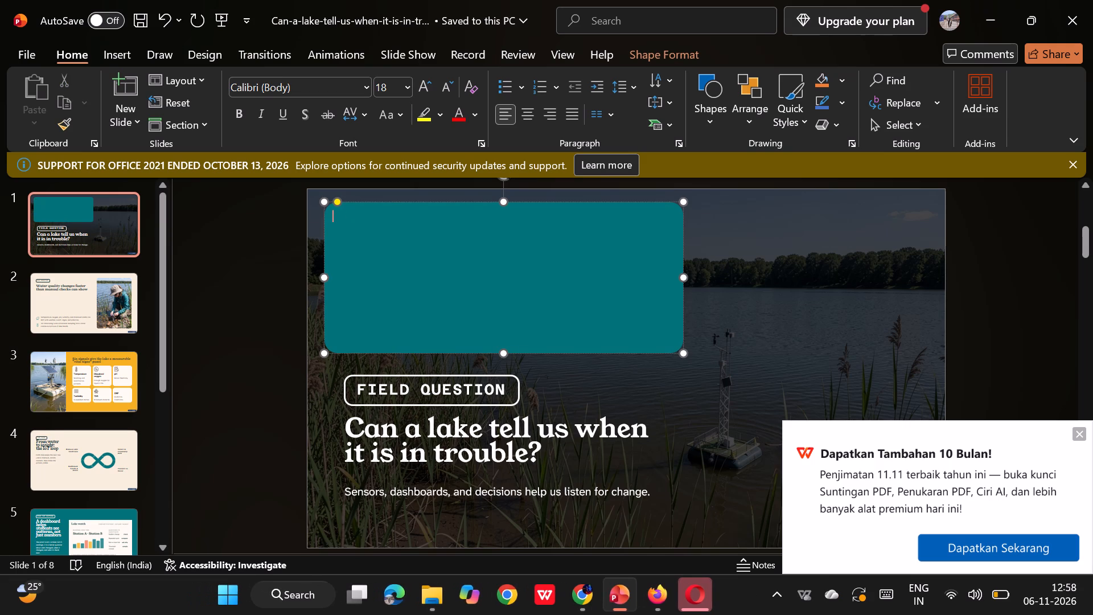
Enter the presenter's name inside the teal panel, after three blank lines and indented six spaces.
double_click(352, 245)
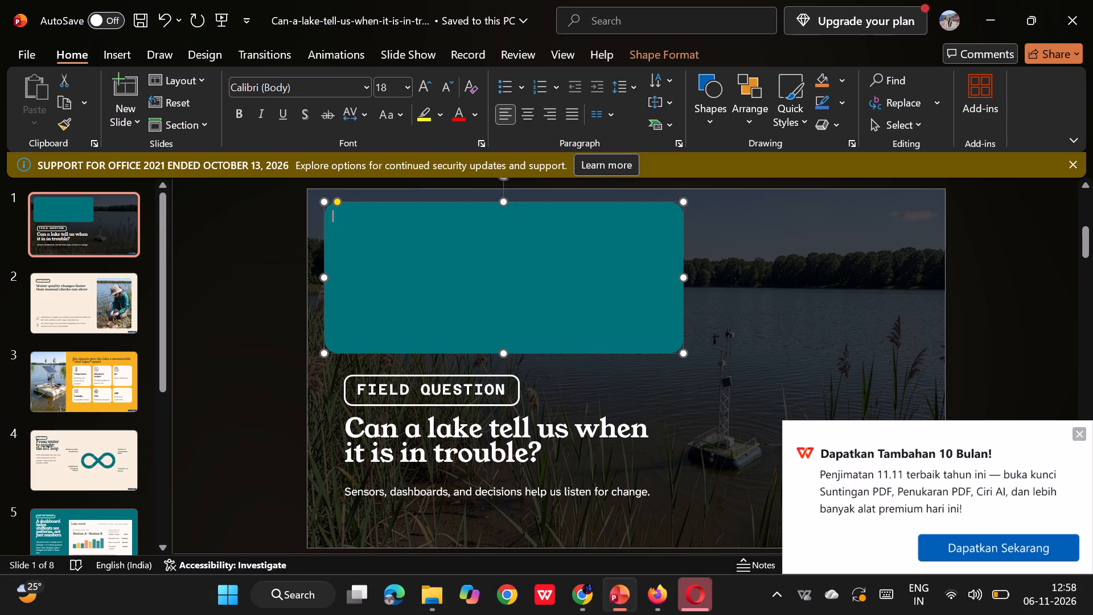
left_click(360, 245)
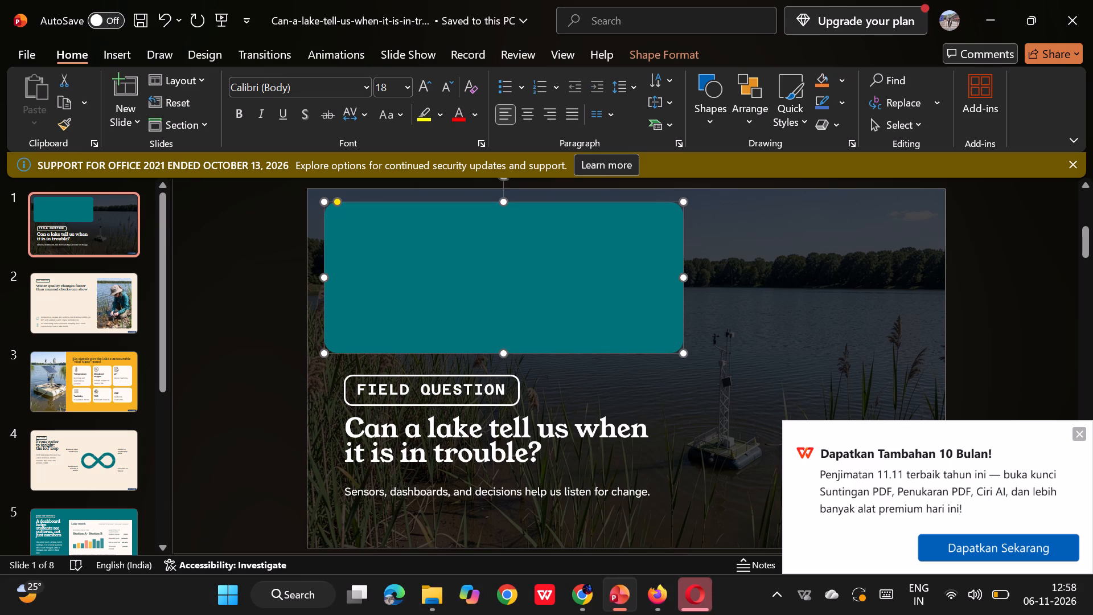
right_click(360, 245)
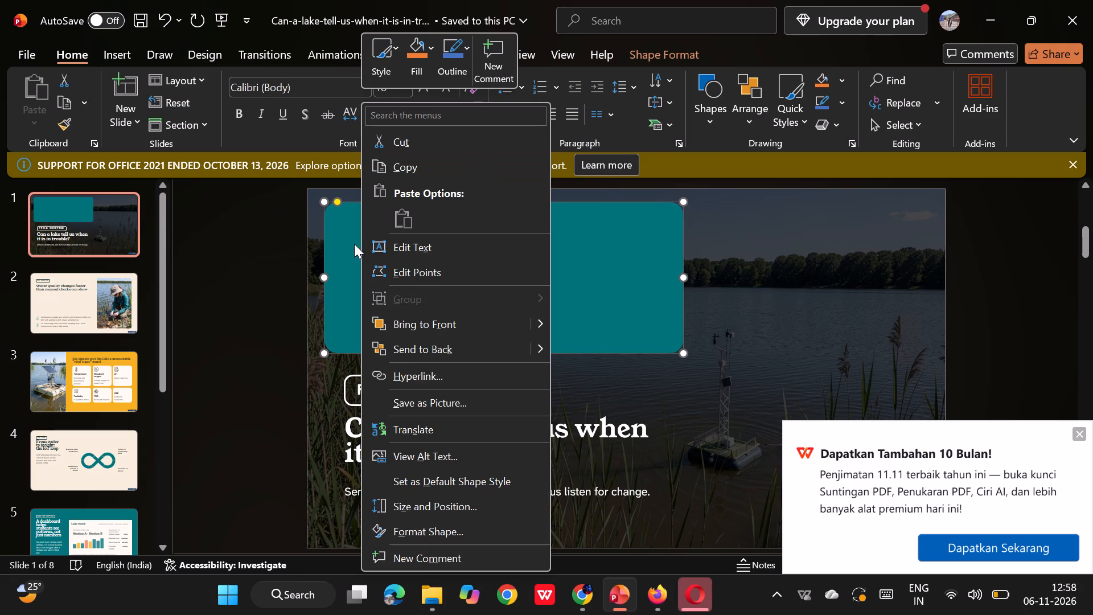
left_click(354, 244)
triple_click(354, 244)
triple_click(354, 244)
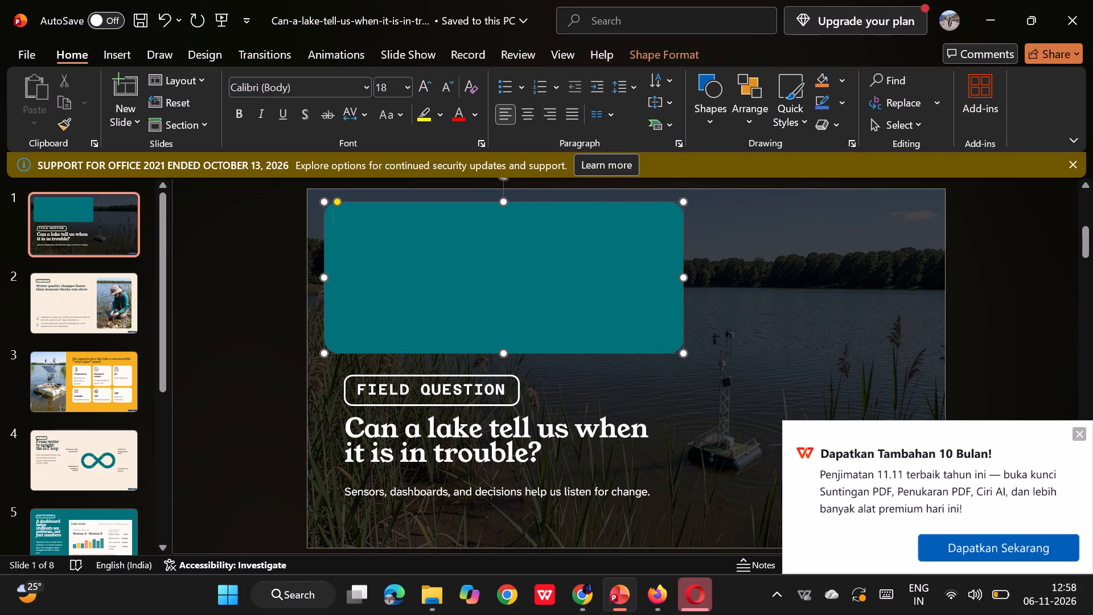
key("Return")
key("Return")
key("Return")
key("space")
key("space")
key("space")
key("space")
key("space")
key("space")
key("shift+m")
key("BackSpace")
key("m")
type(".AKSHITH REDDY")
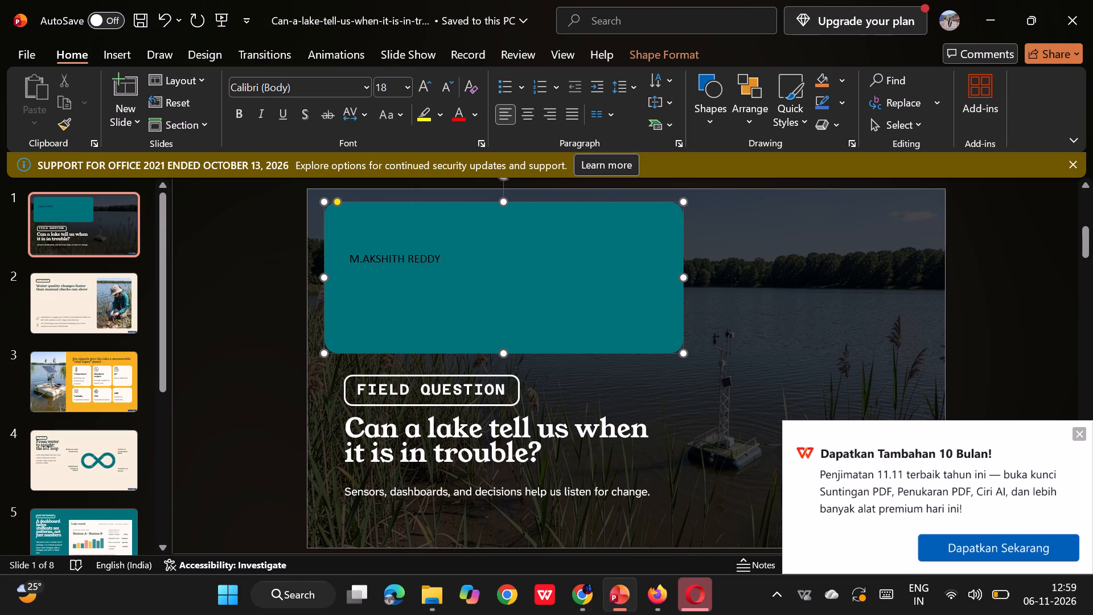
Set the font size of the presenter's name in the teal panel to 32.
left_click(437, 261)
left_click_drag(437, 261, 358, 267)
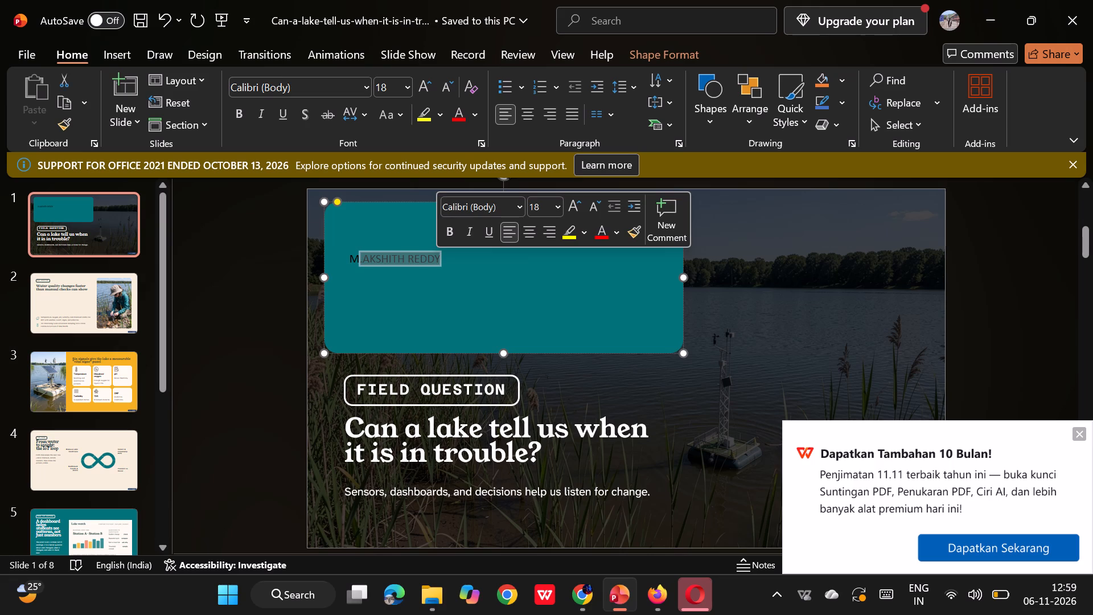
left_click_drag(358, 267, 351, 264)
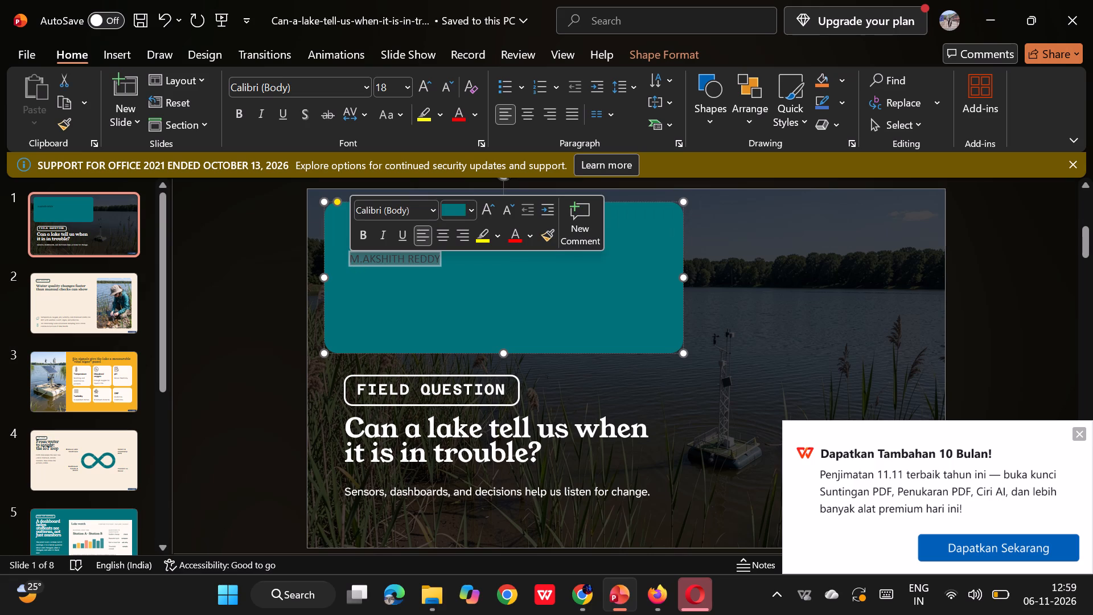
left_click(470, 214)
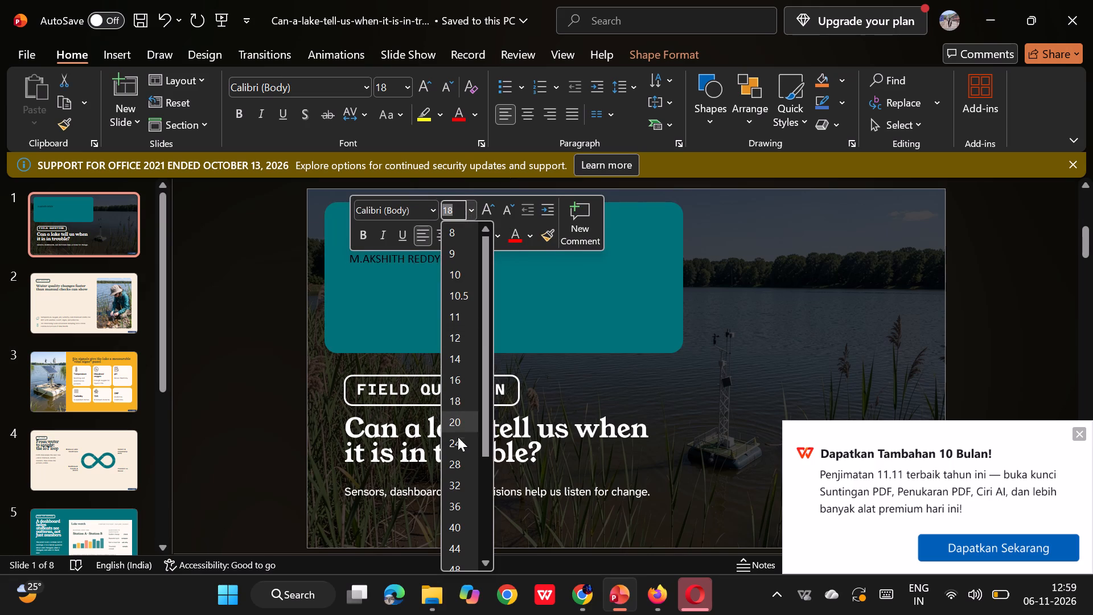
left_click(458, 477)
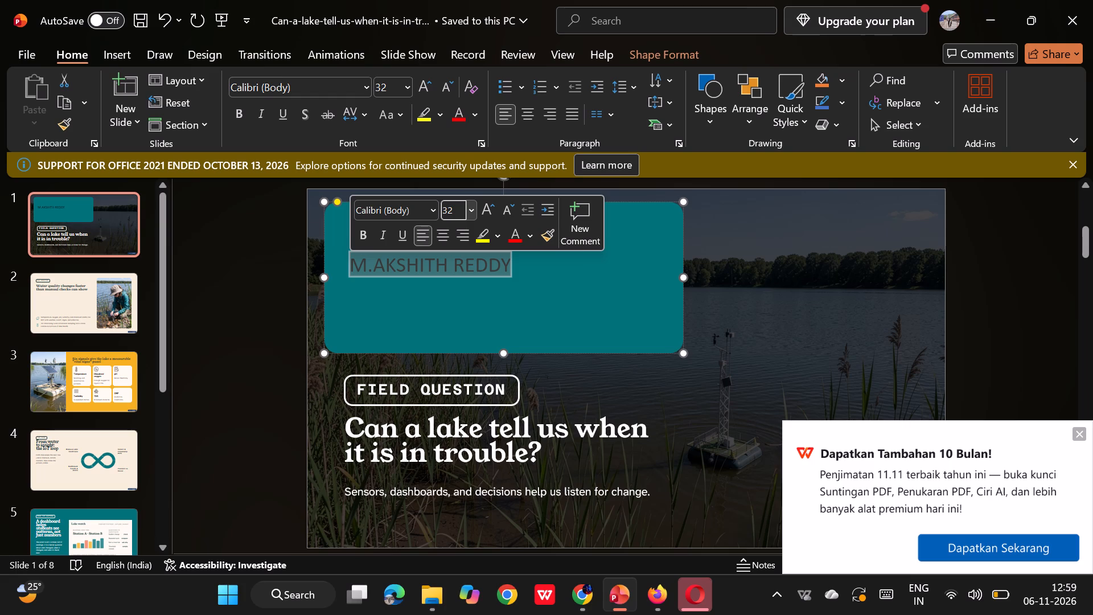
left_click(412, 320)
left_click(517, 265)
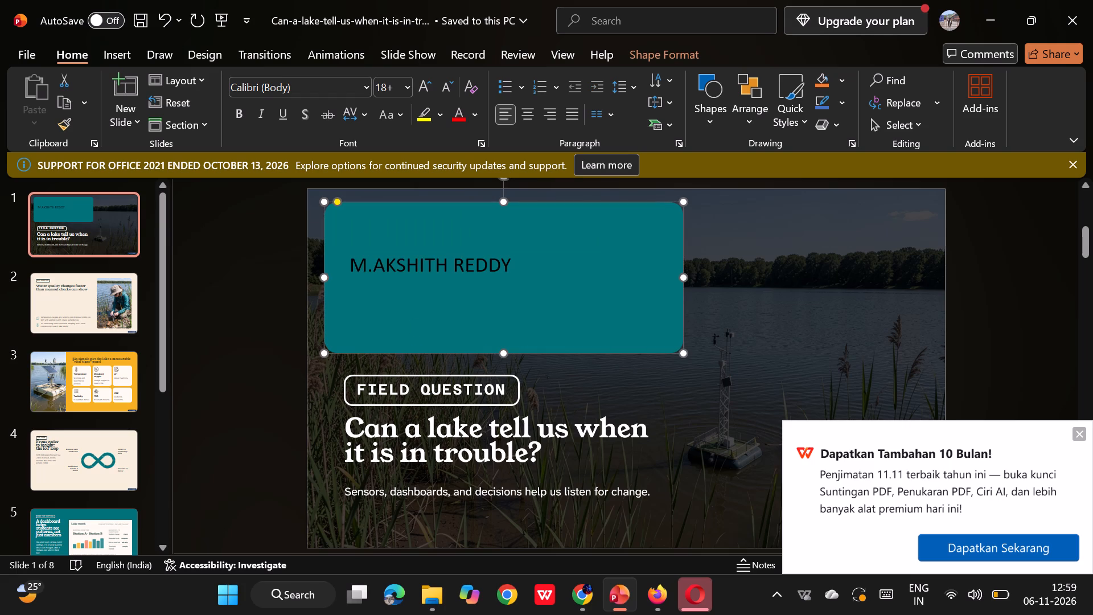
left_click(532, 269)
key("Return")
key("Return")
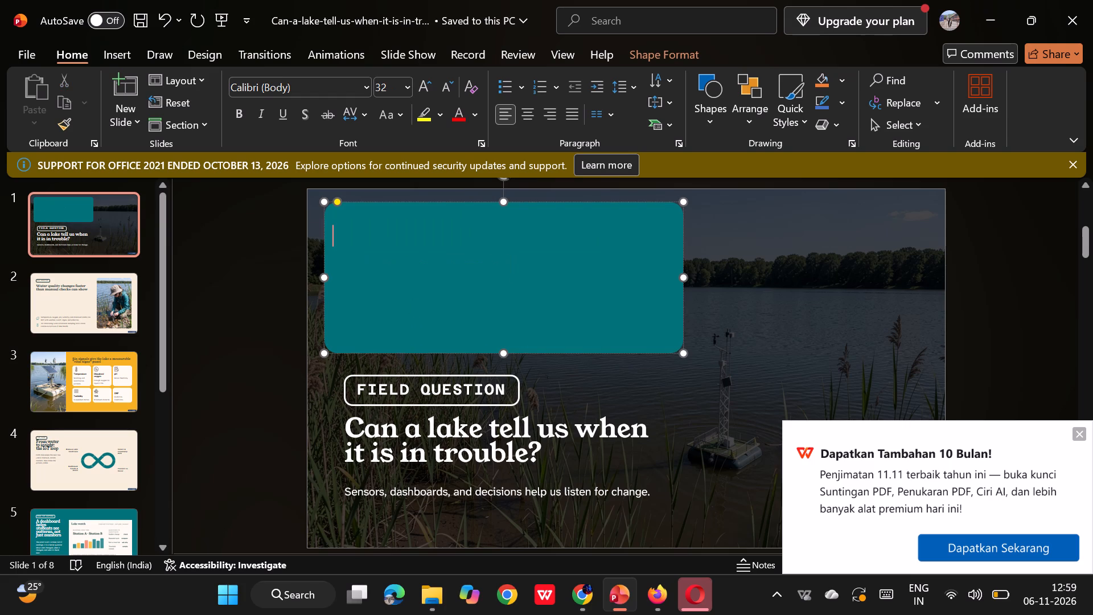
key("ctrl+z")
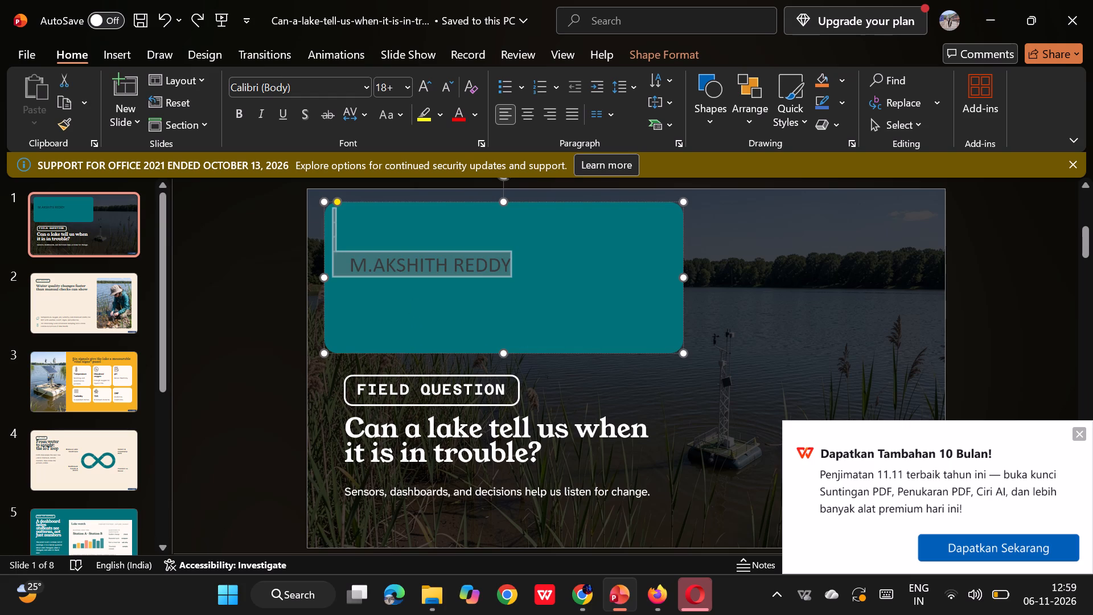
Add the presenter's ID number on a new, indented line directly below the name in the teal panel.
left_click(538, 244)
left_click(525, 282)
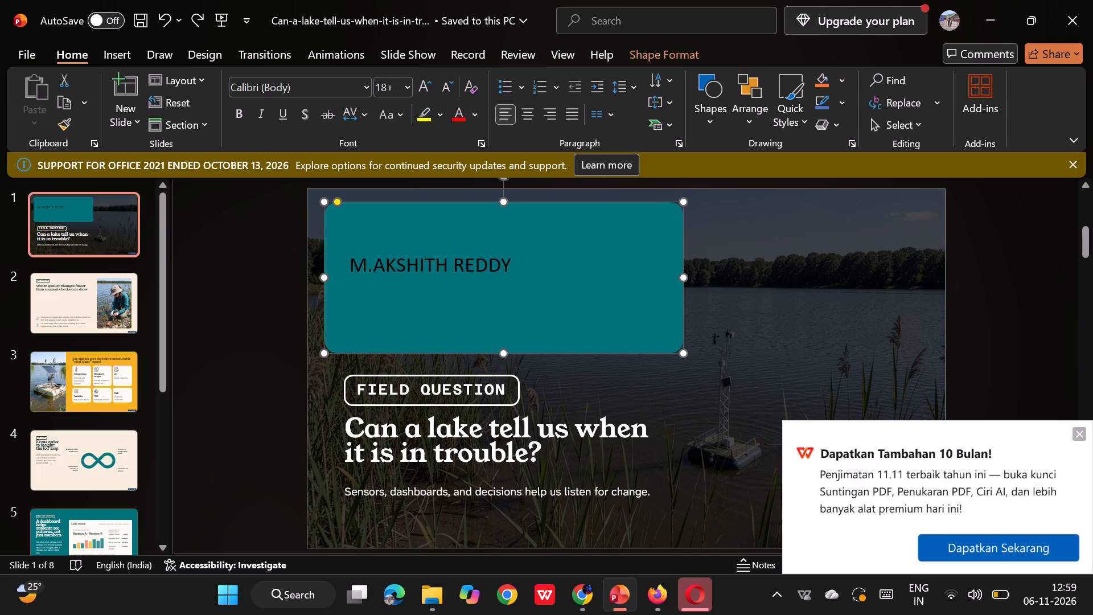
left_click(389, 316)
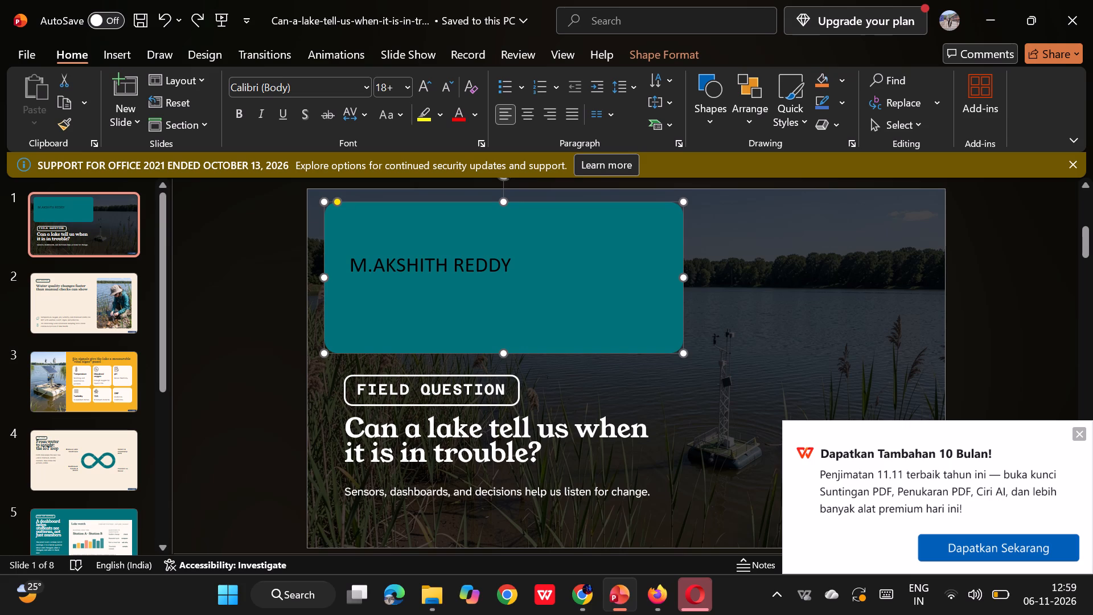
left_click(361, 284)
double_click(507, 260)
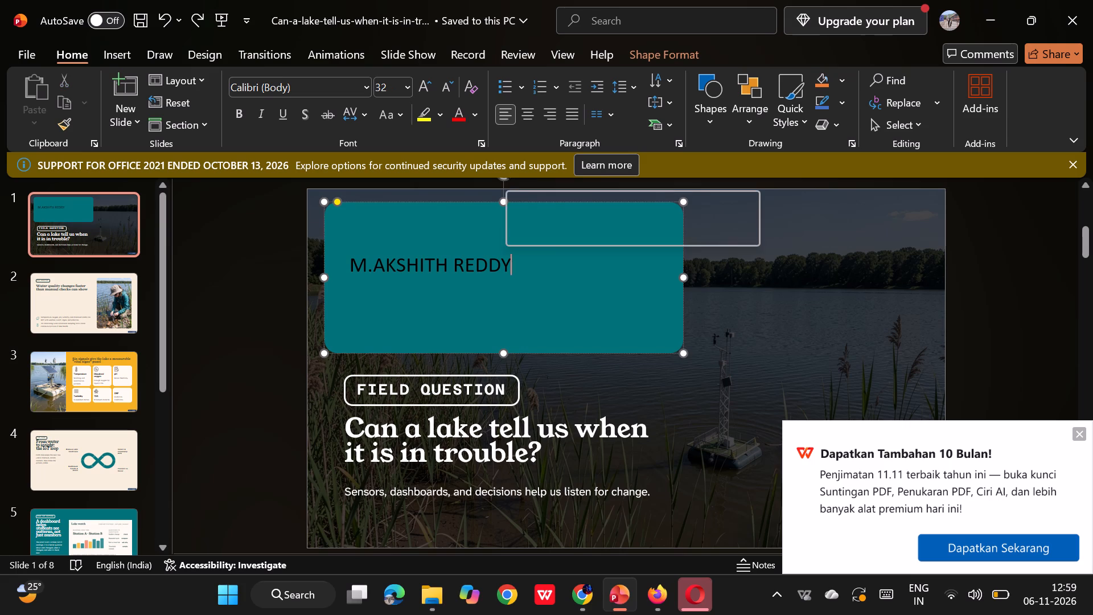
key("Return")
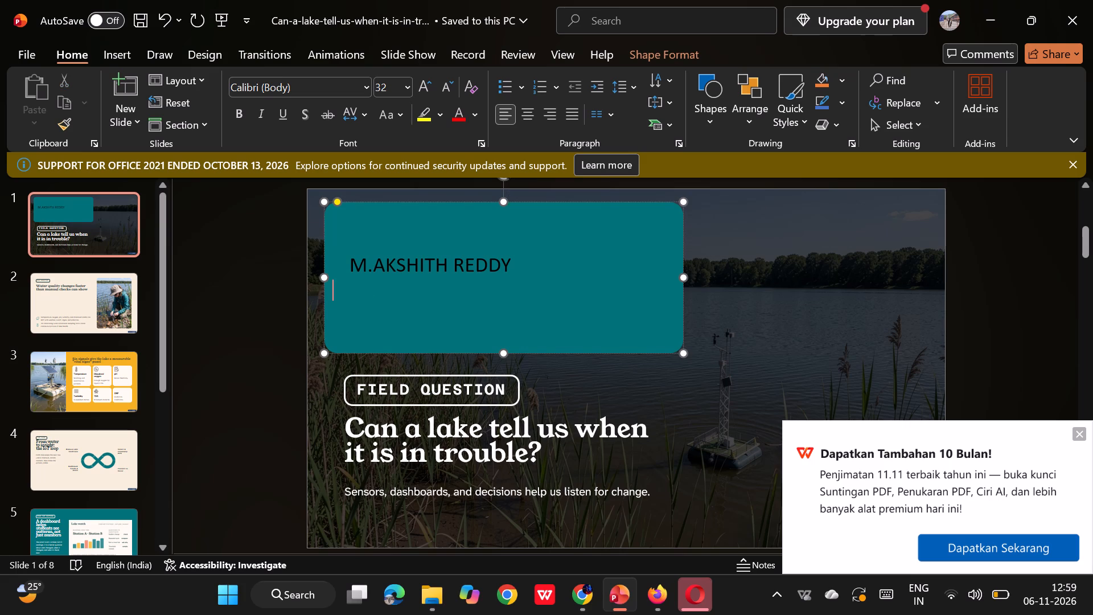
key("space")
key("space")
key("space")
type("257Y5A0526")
Add an indented line reading "CSE -C" below the ID number in the teal panel and finish the text entry.
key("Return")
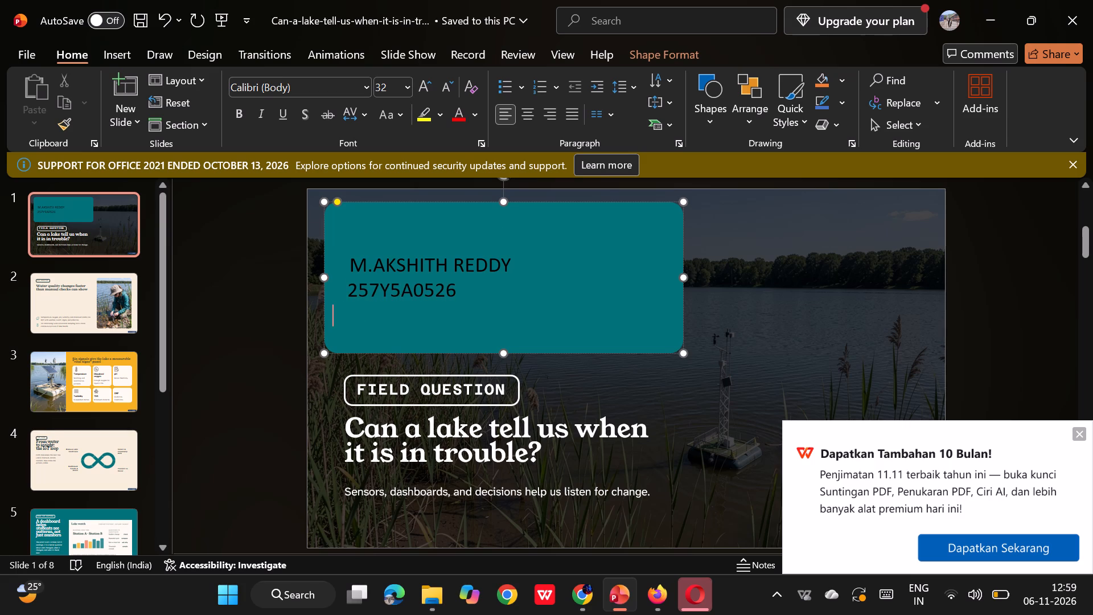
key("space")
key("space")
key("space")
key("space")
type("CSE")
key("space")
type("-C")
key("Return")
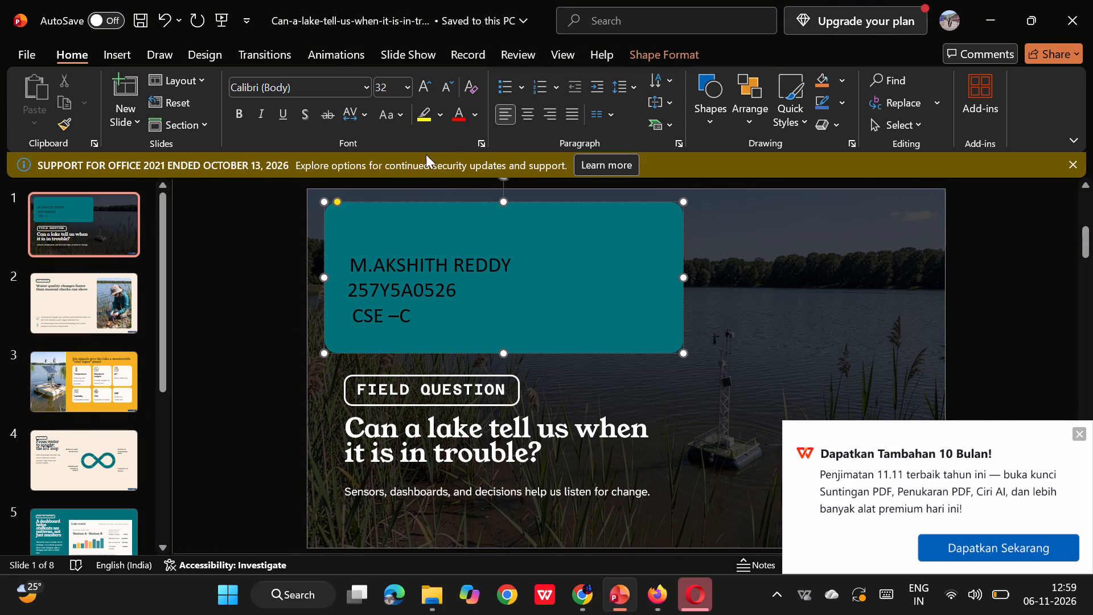
left_click(780, 293, "ctrl")
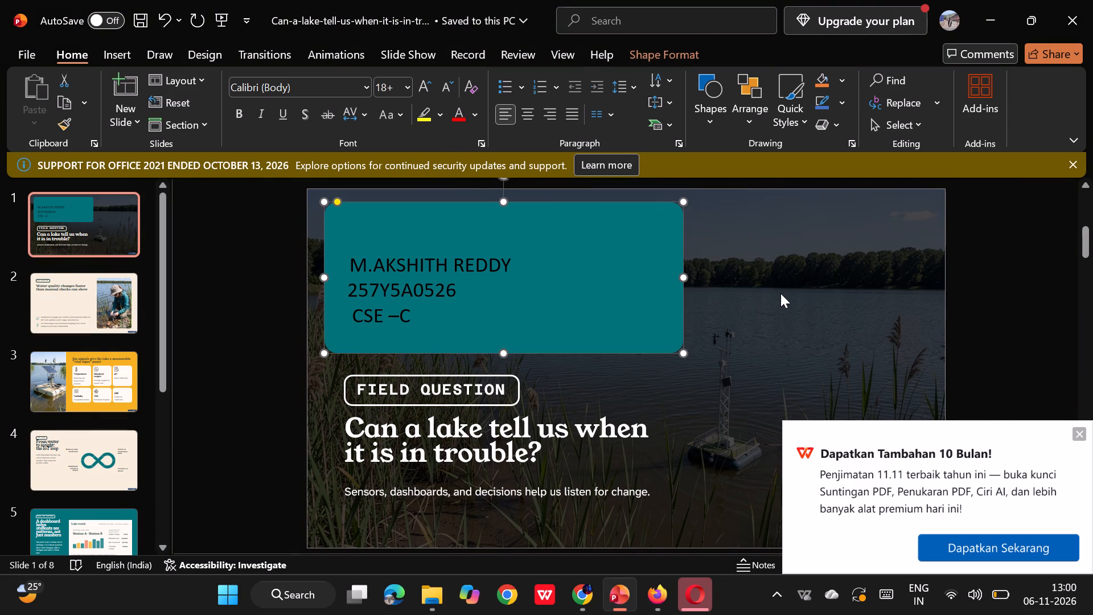
Save the presentation.
key("ctrl+s")
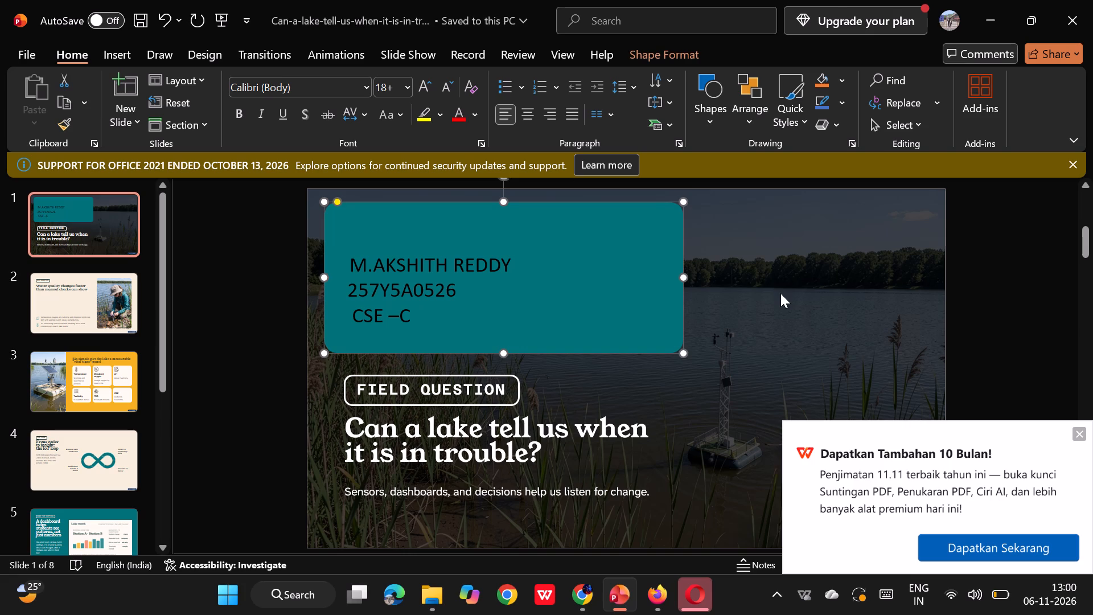
key("ctrl+s")
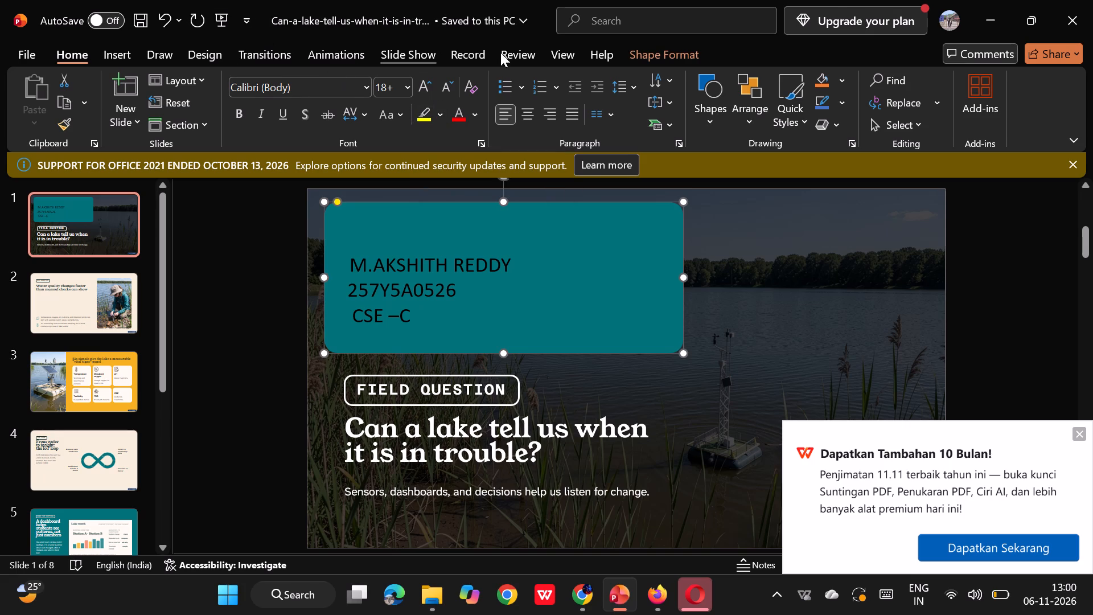
Open the slide recording view for the presentation at the opening slide.
left_click(531, 64)
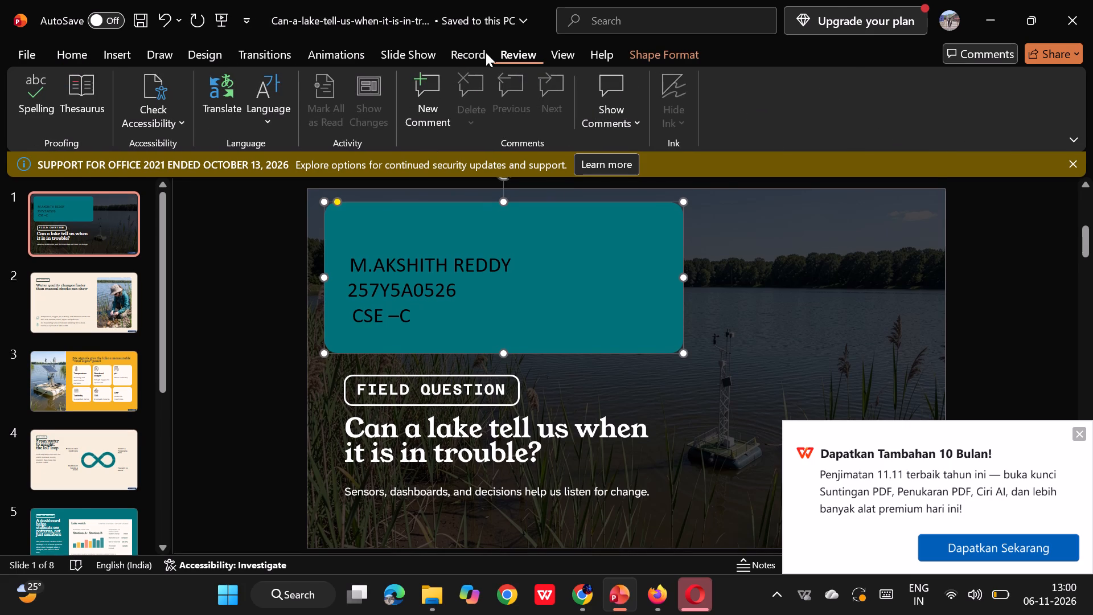
left_click(479, 52)
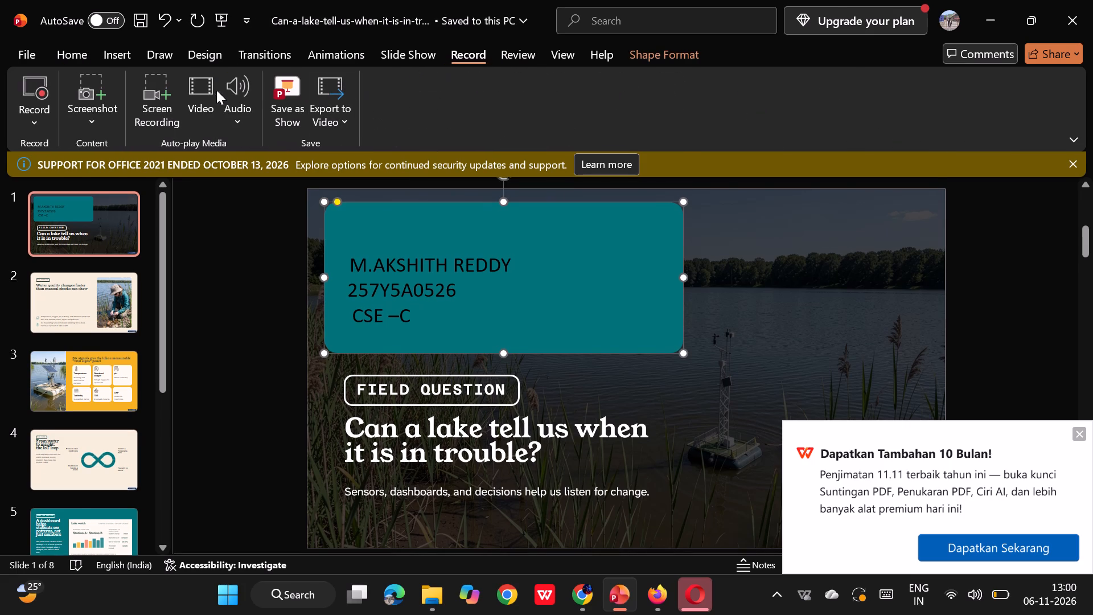
left_click(36, 97)
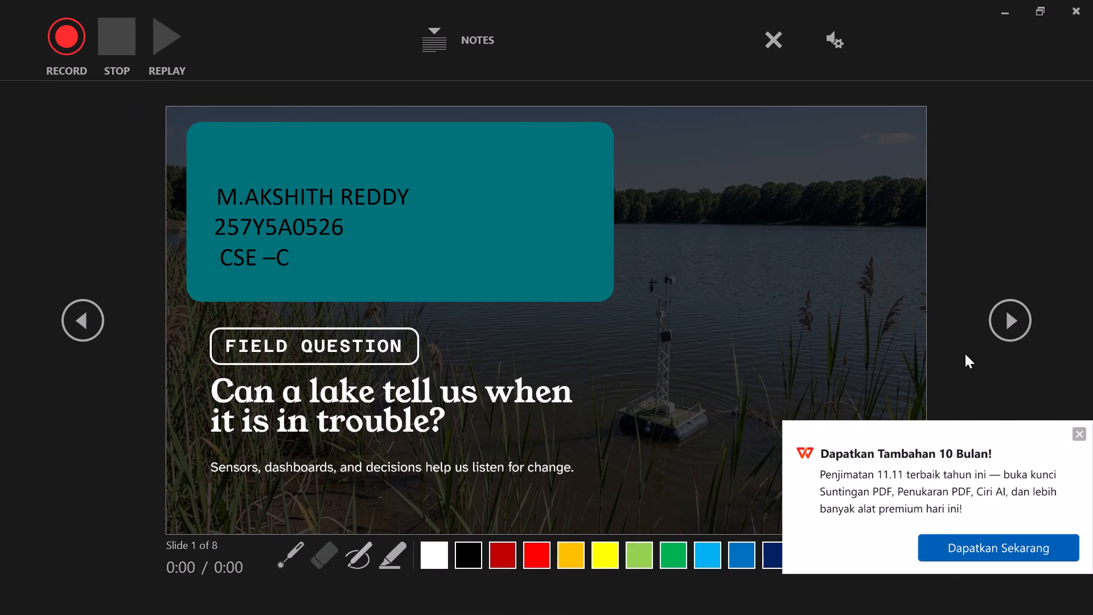
Dismiss the WPS promotional pop-up covering the corner of the recording view.
left_click(1077, 432)
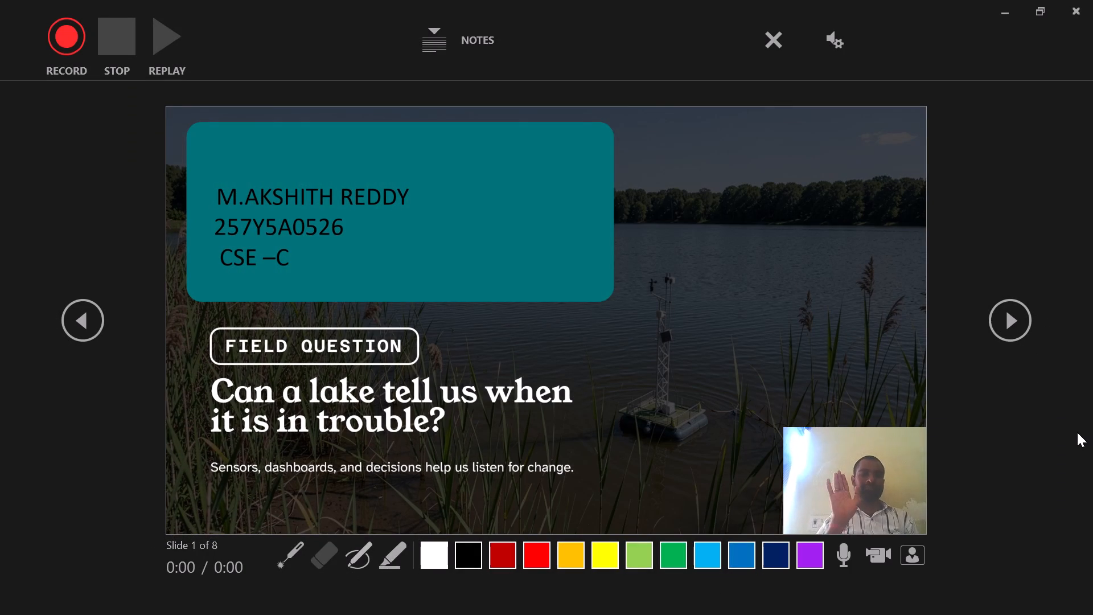
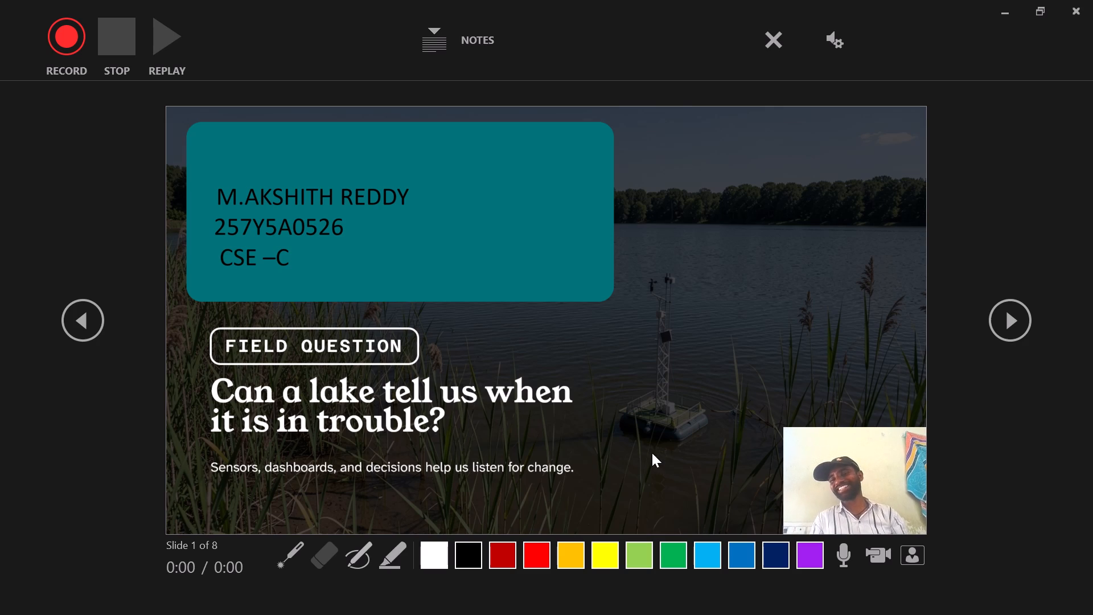
Record a camera clip of about 6 seconds on the opening slide, and stop the recording.
left_click(1004, 306)
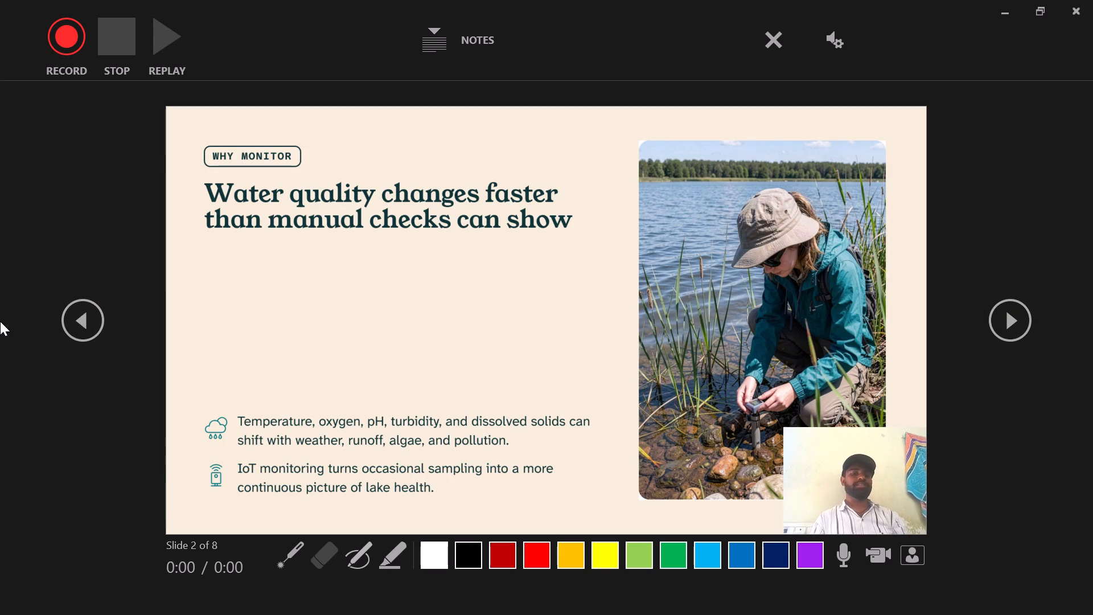
left_click(84, 310)
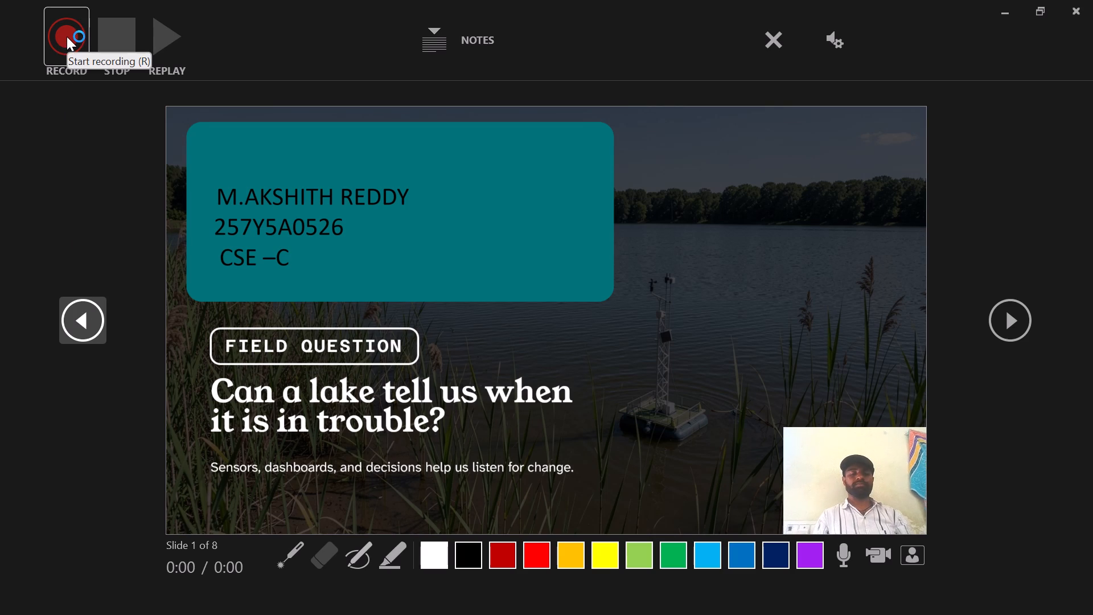
left_click(67, 36)
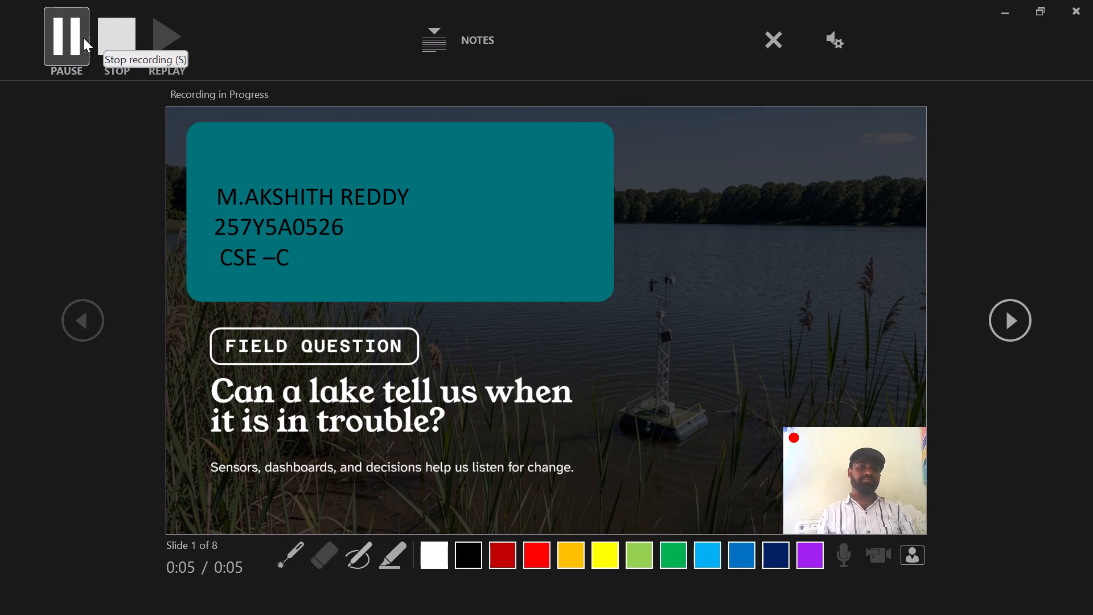
left_click(114, 38)
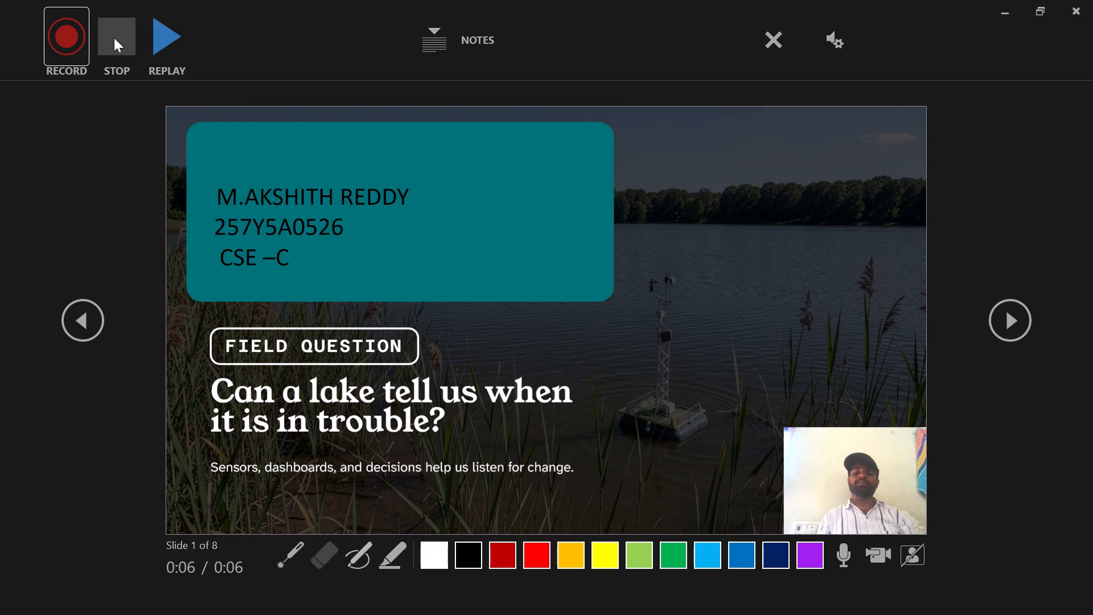
Close the recording view without clearing the opening slide's recording and return to the slide editor.
left_click(772, 39)
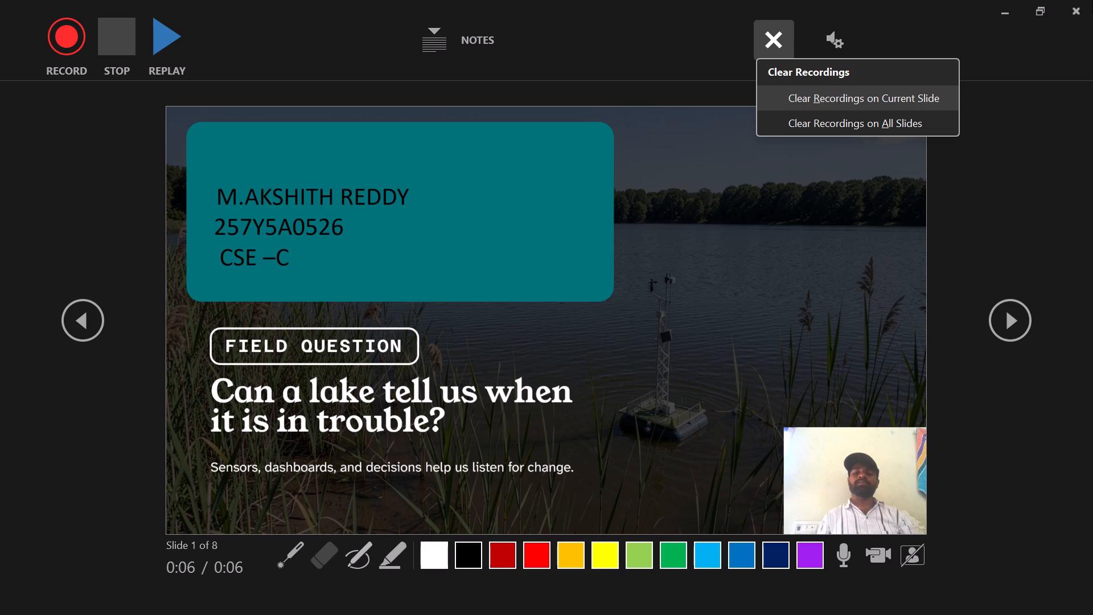
left_click(1072, 9)
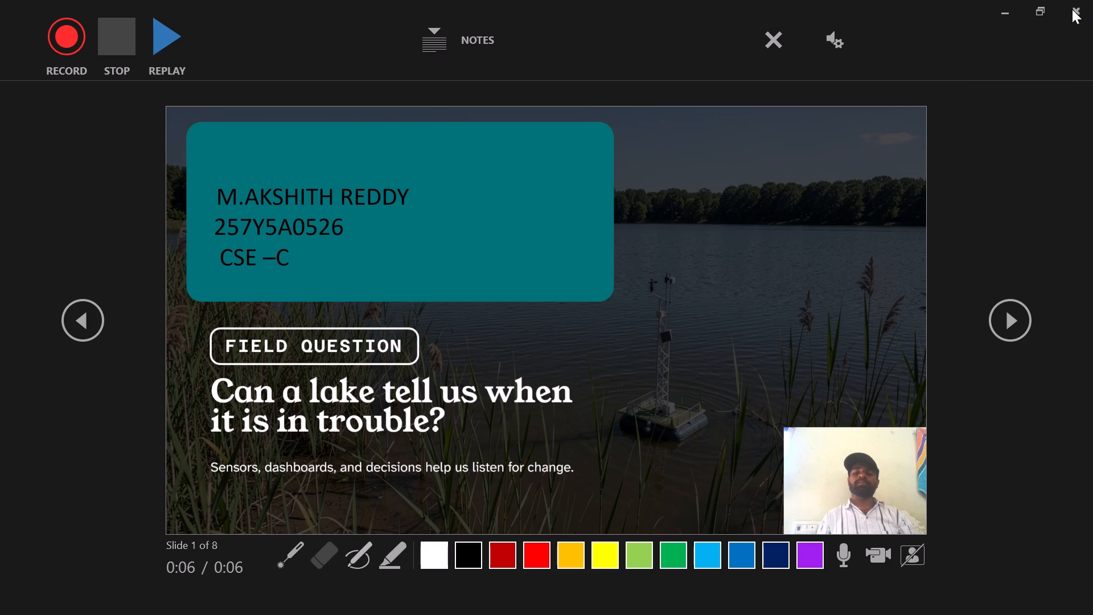
left_click(1072, 9)
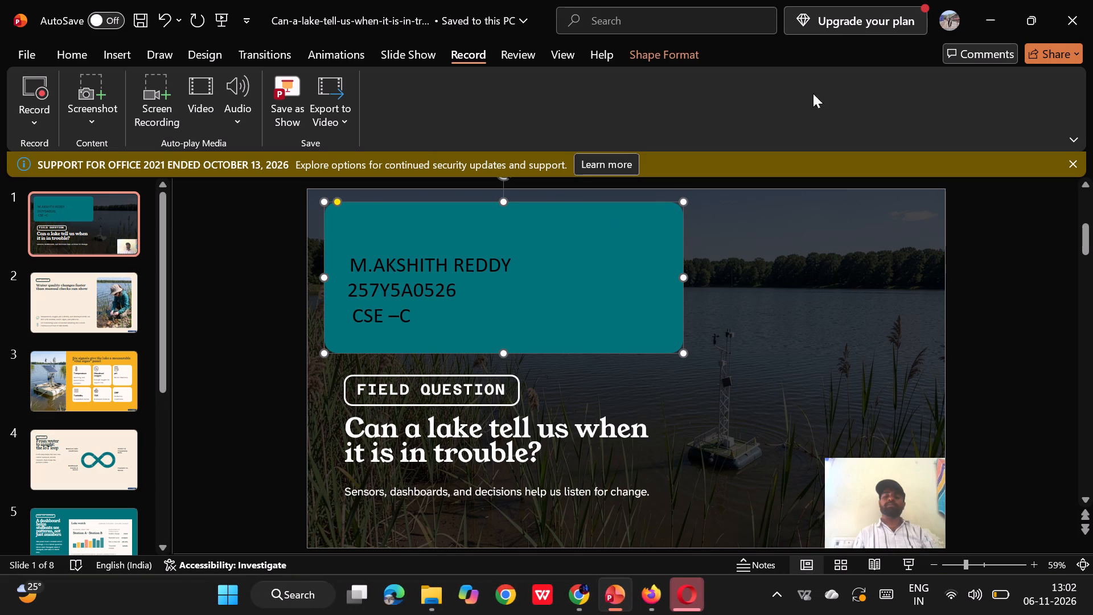
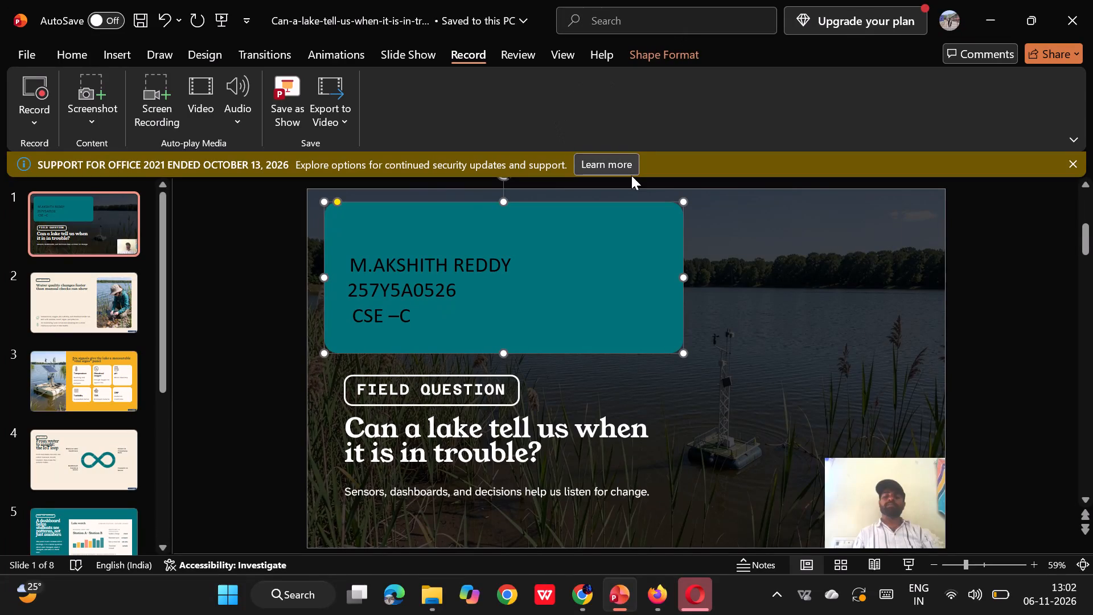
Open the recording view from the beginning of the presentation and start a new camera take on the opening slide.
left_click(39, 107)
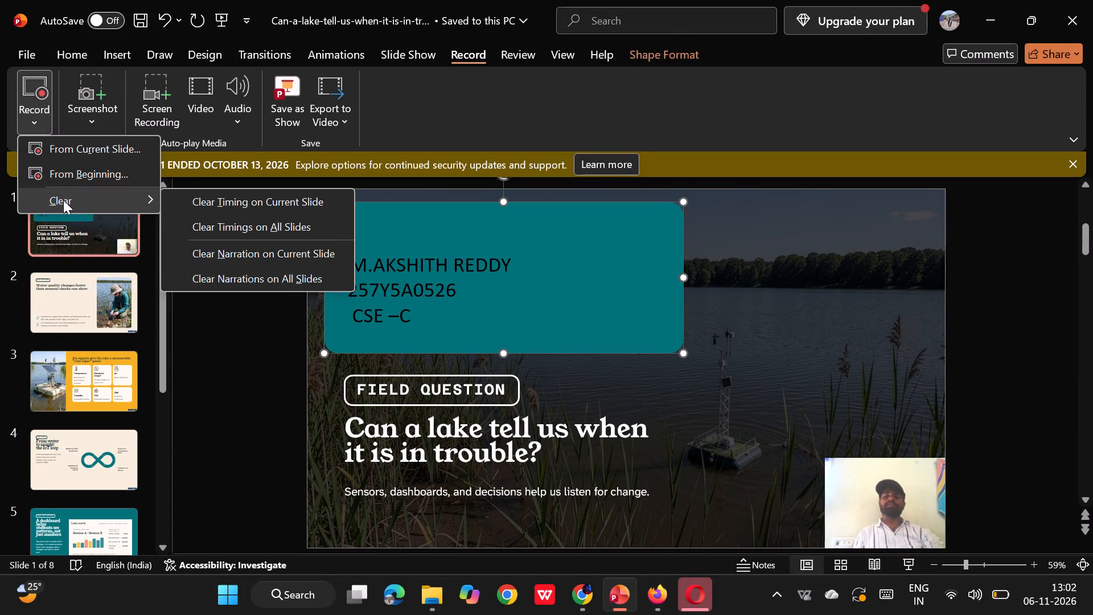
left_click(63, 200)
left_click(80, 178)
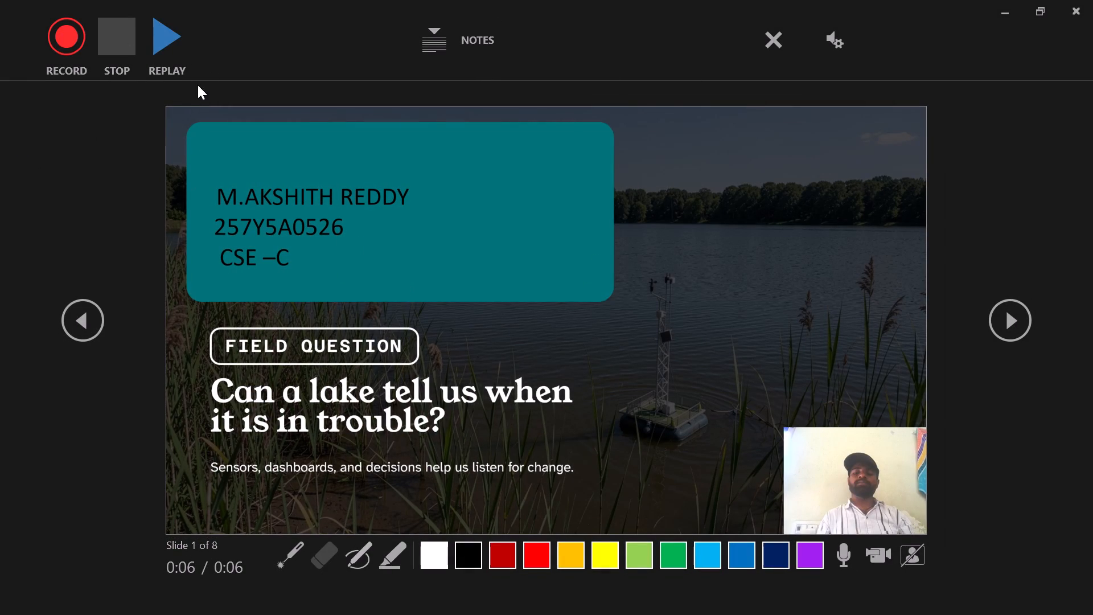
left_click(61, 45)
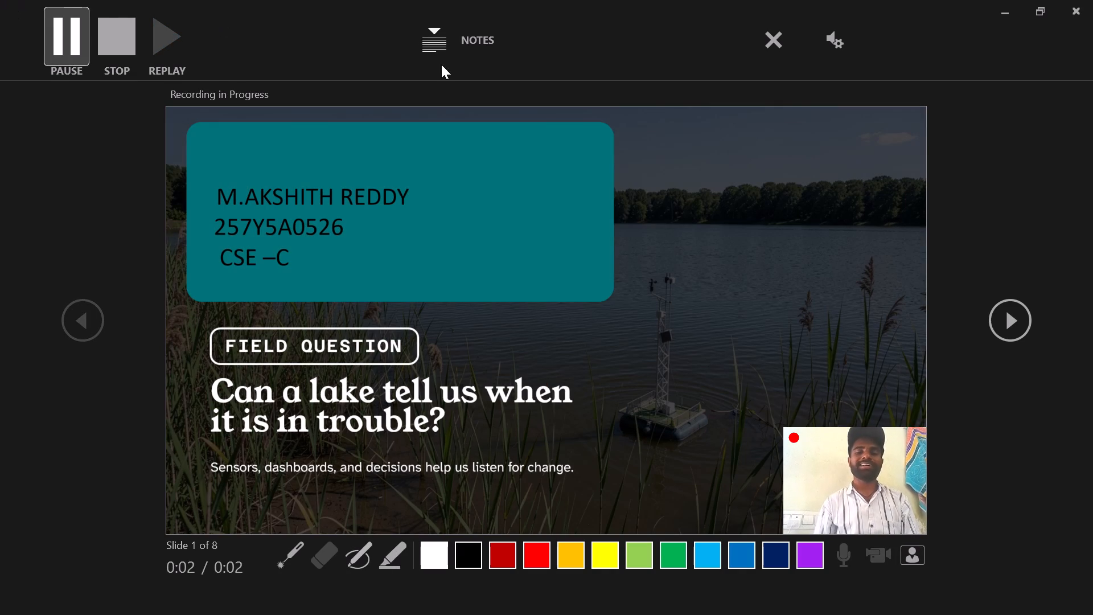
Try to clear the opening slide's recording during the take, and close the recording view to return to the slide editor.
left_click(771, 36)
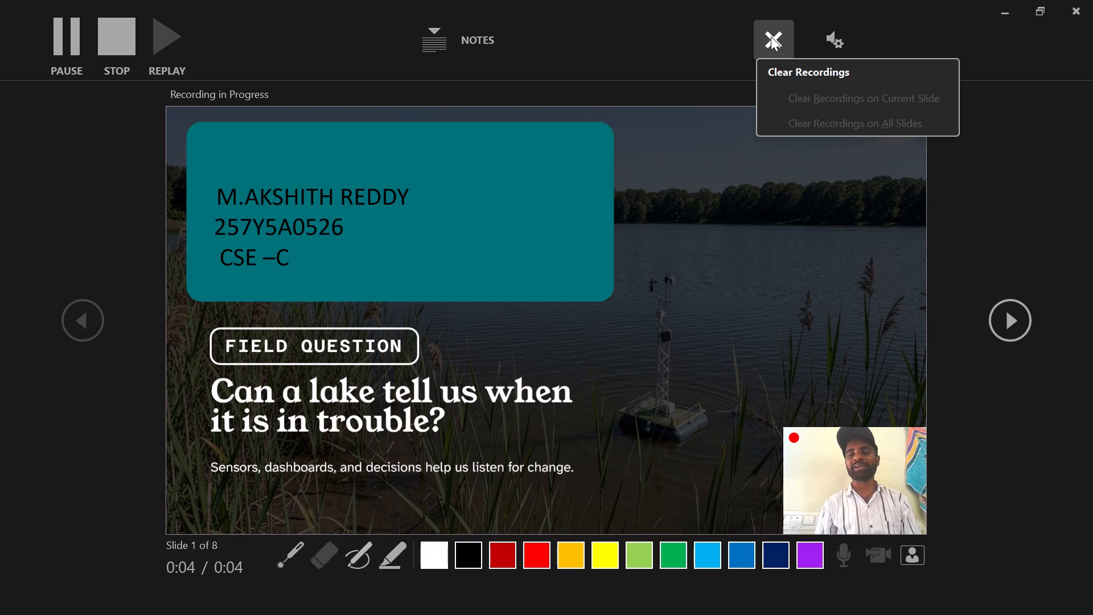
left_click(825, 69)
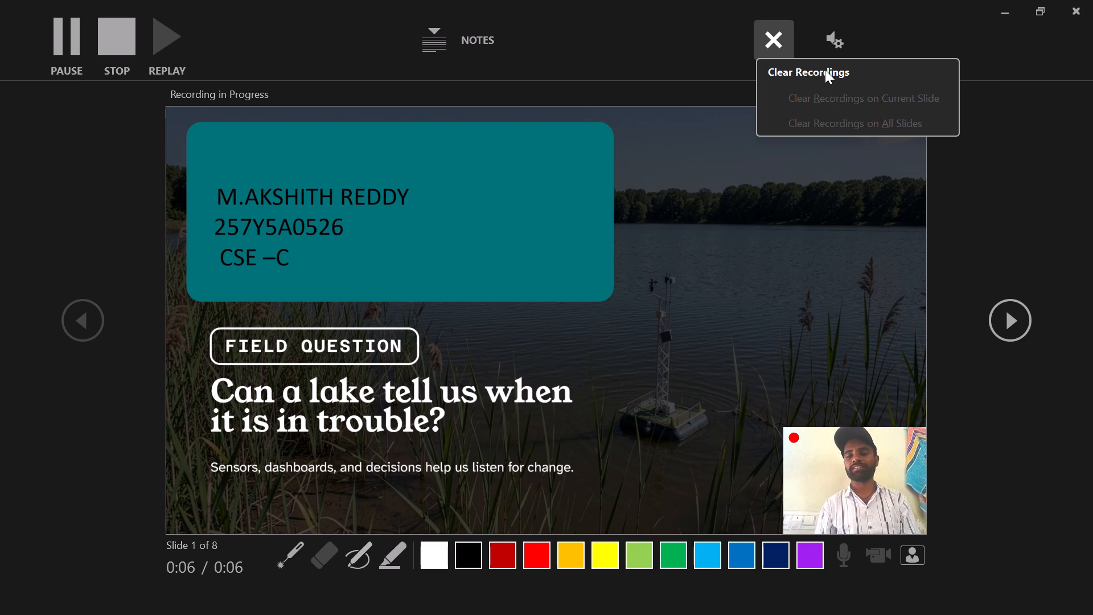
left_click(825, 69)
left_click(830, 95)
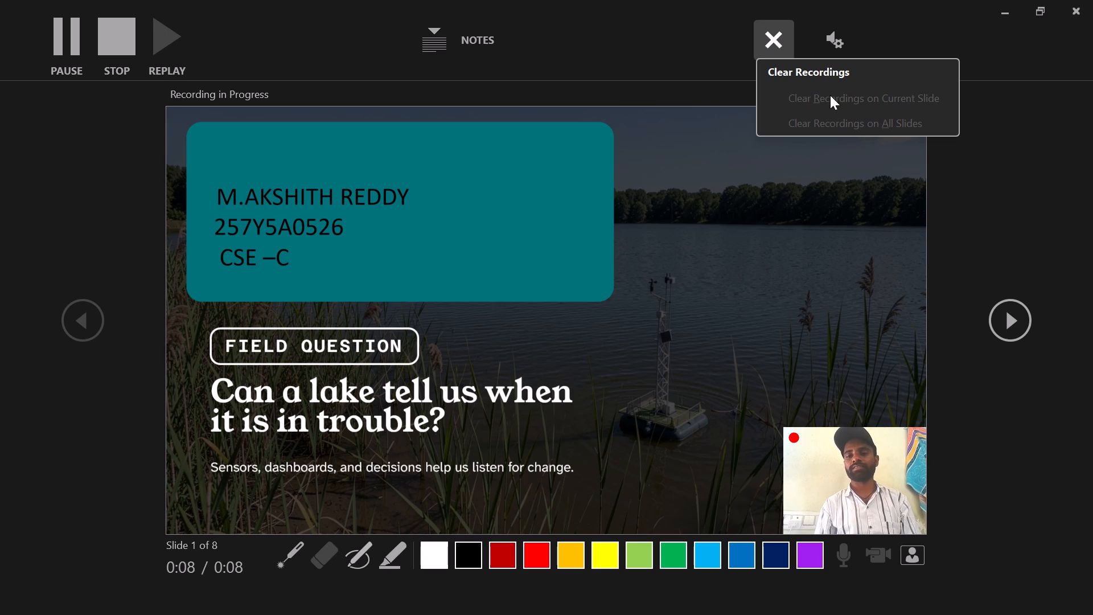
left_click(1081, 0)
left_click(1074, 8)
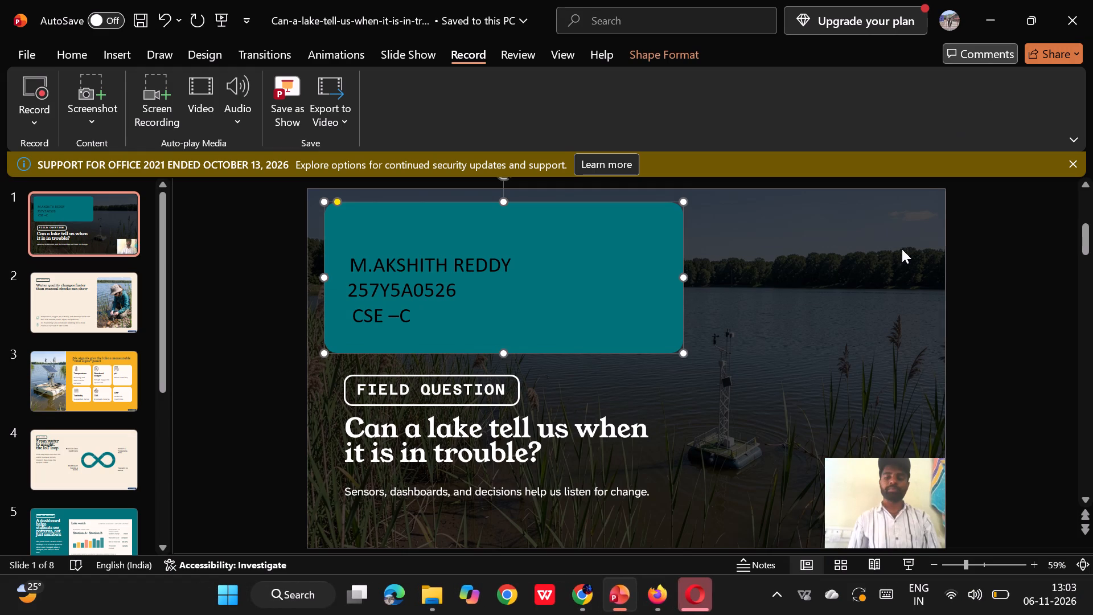
Dismiss the Office 2021 end-of-support notice above the slide editor.
left_click(1071, 165)
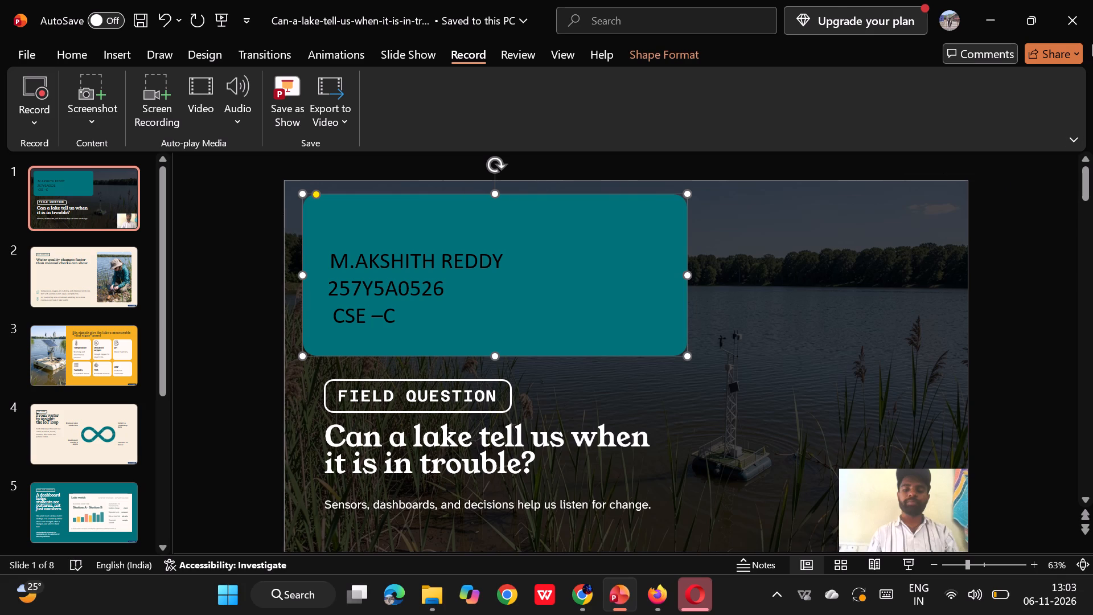
Close the lake presentation without saving its changes.
left_click(1066, 19)
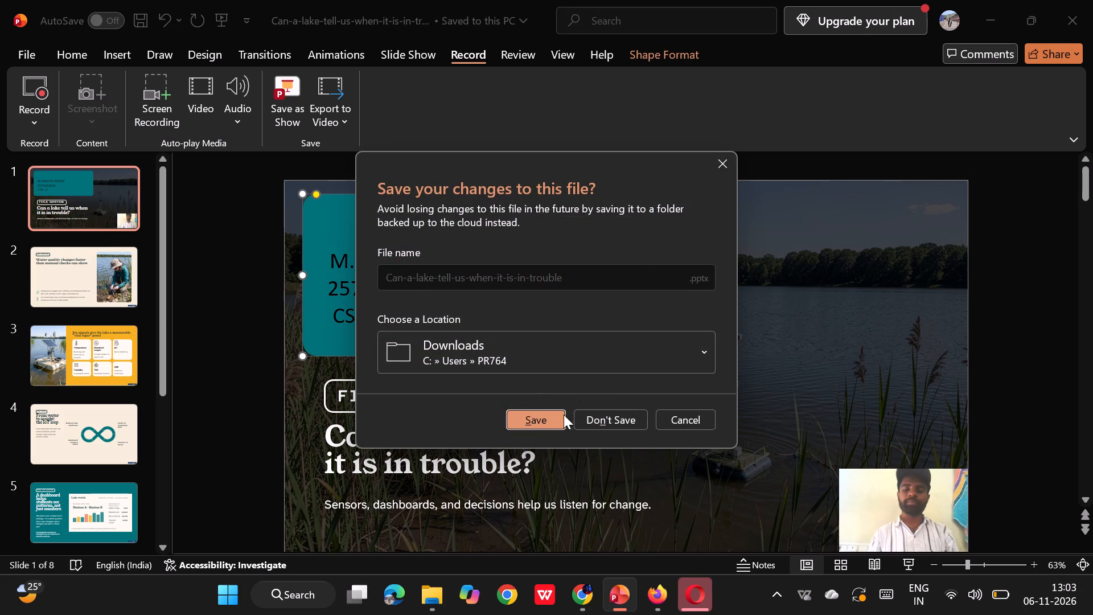
left_click(615, 416)
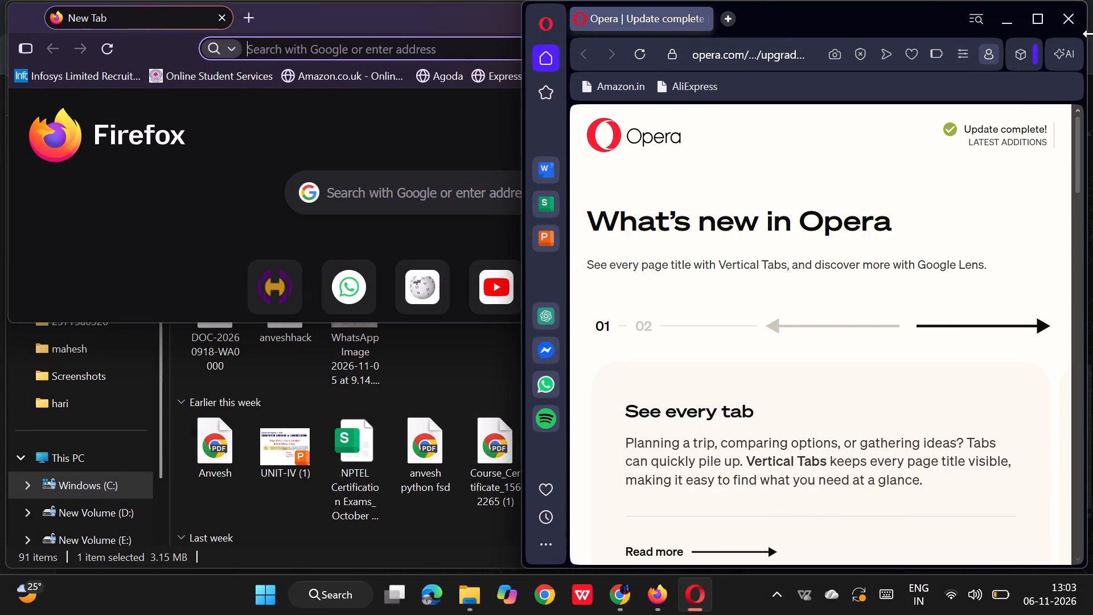
Close the Opera browser window showing the update page.
left_click(1083, 27)
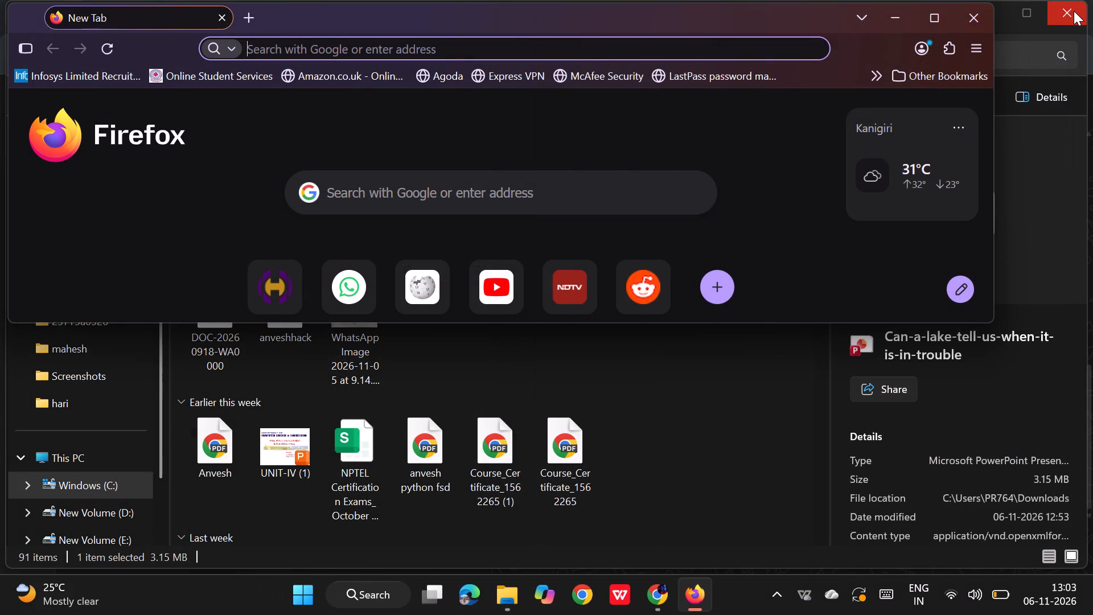
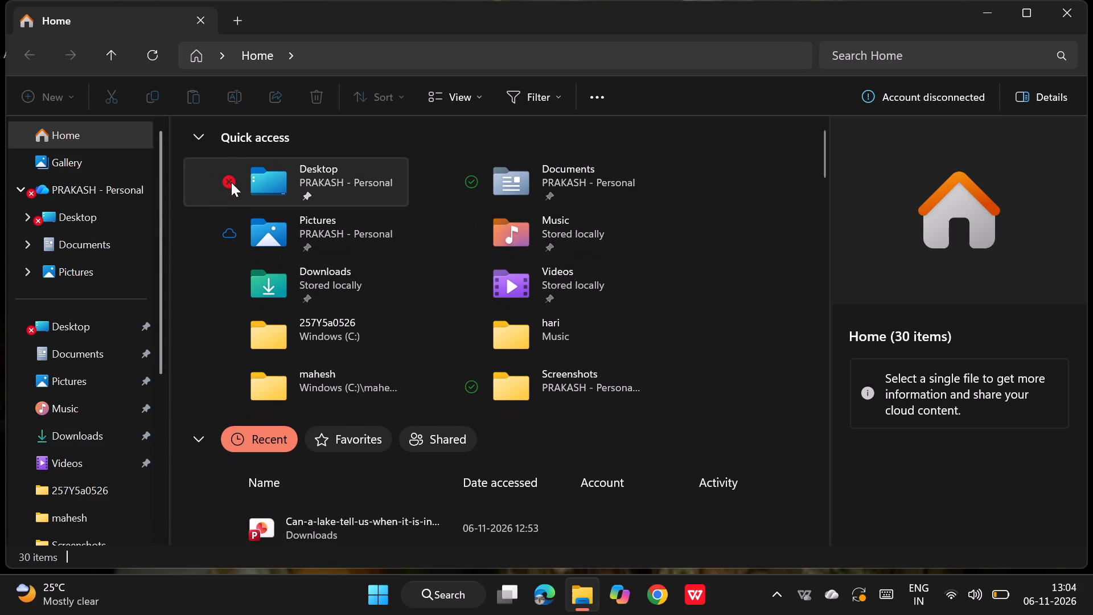
Open the Can-a-lake-tell-us-when-it-is-in-trouble presentation from the Downloads folder.
left_click(126, 428)
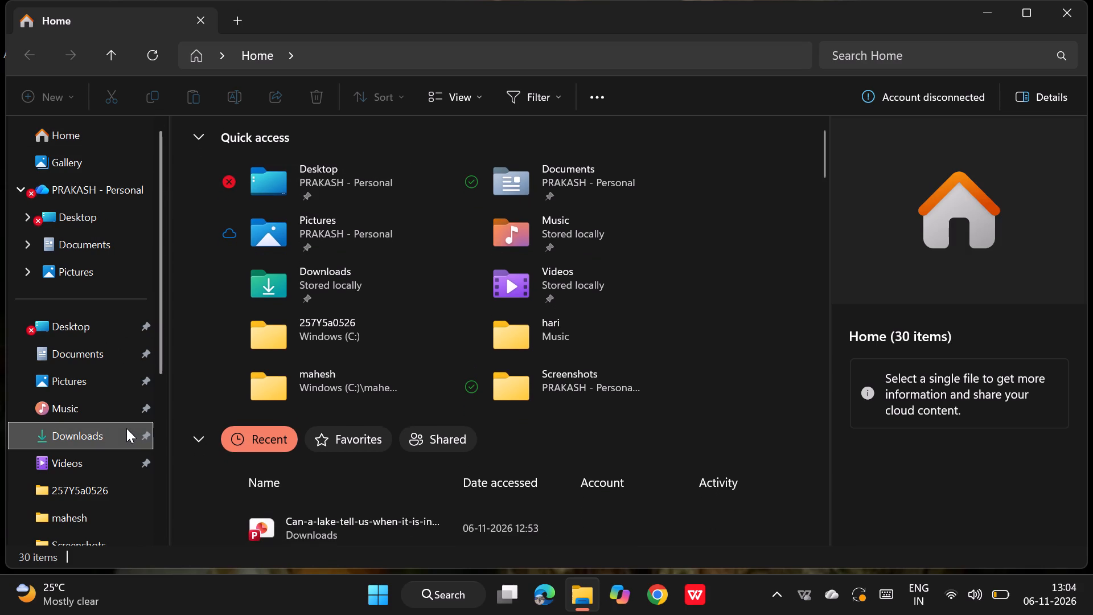
left_click(233, 201)
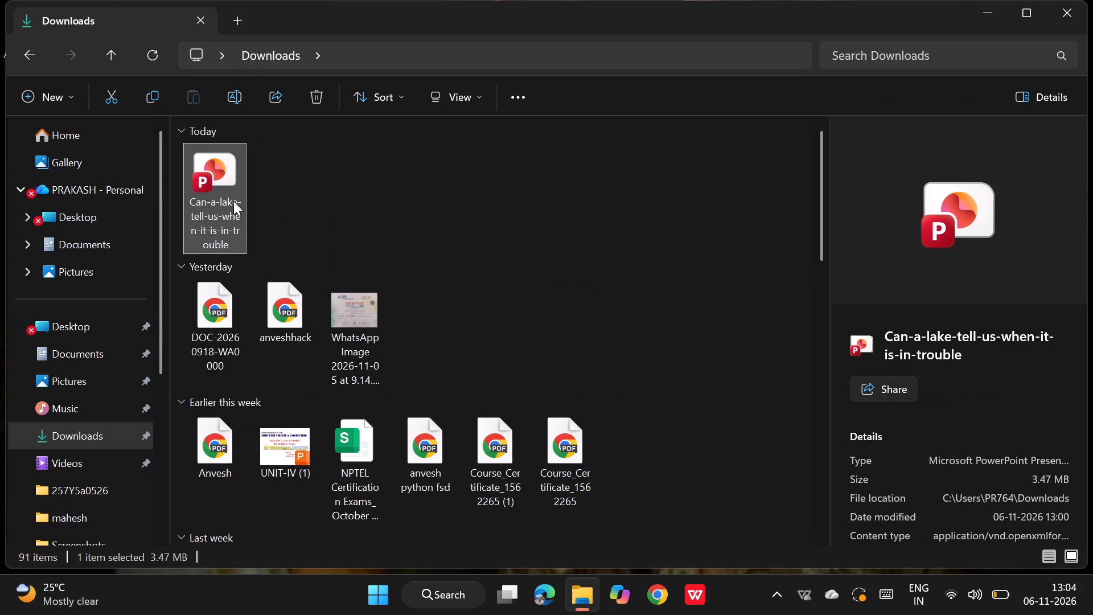
double_click(233, 201)
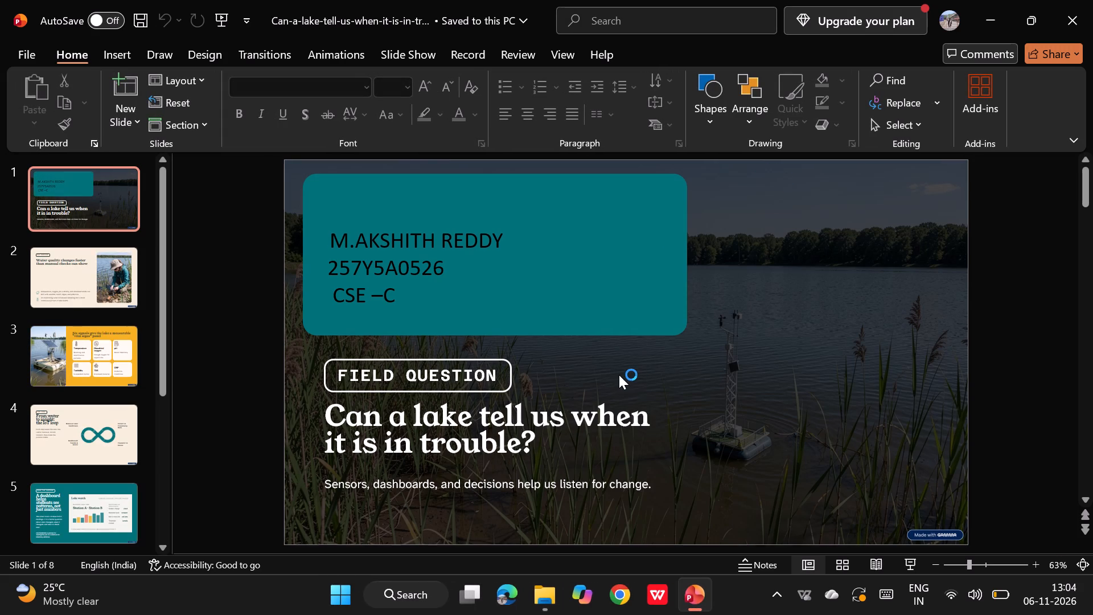
Start a camera recording from the beginning of the presentation and record slides 1 to 6, advancing to slide 7.
scroll(619, 375, "down", 1)
scroll(619, 375, "up", 3)
left_click(474, 54)
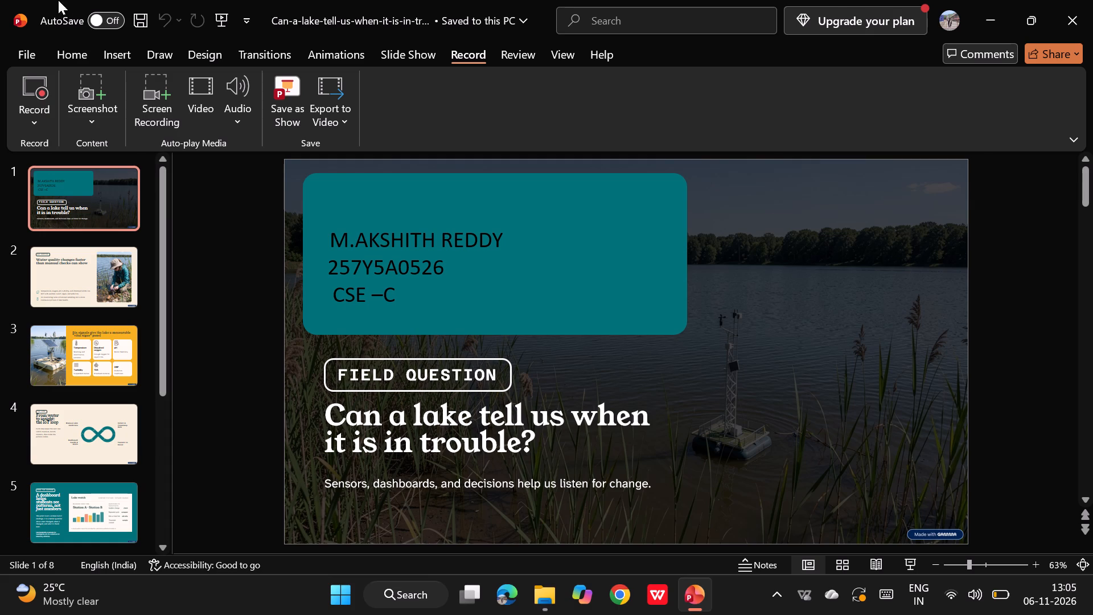
left_click(44, 120)
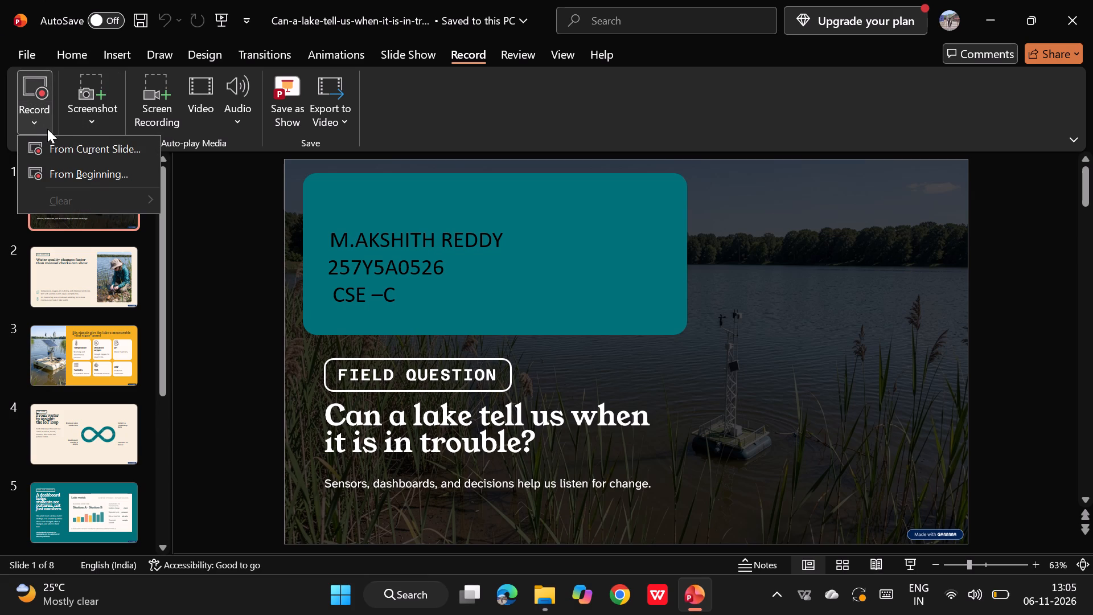
left_click(76, 171)
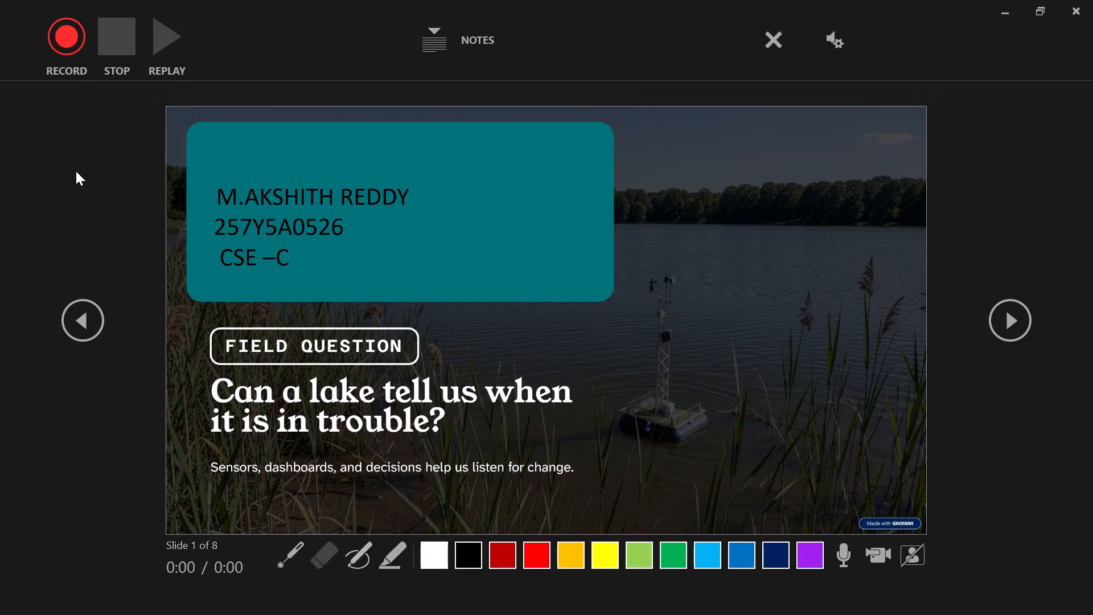
left_click(60, 59)
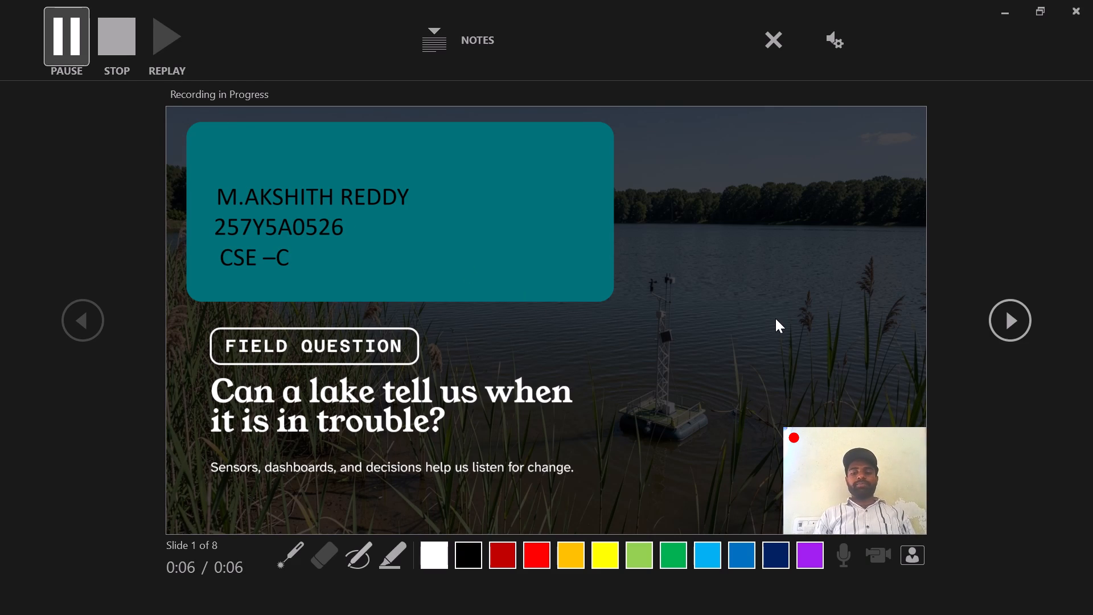
left_click(1006, 313)
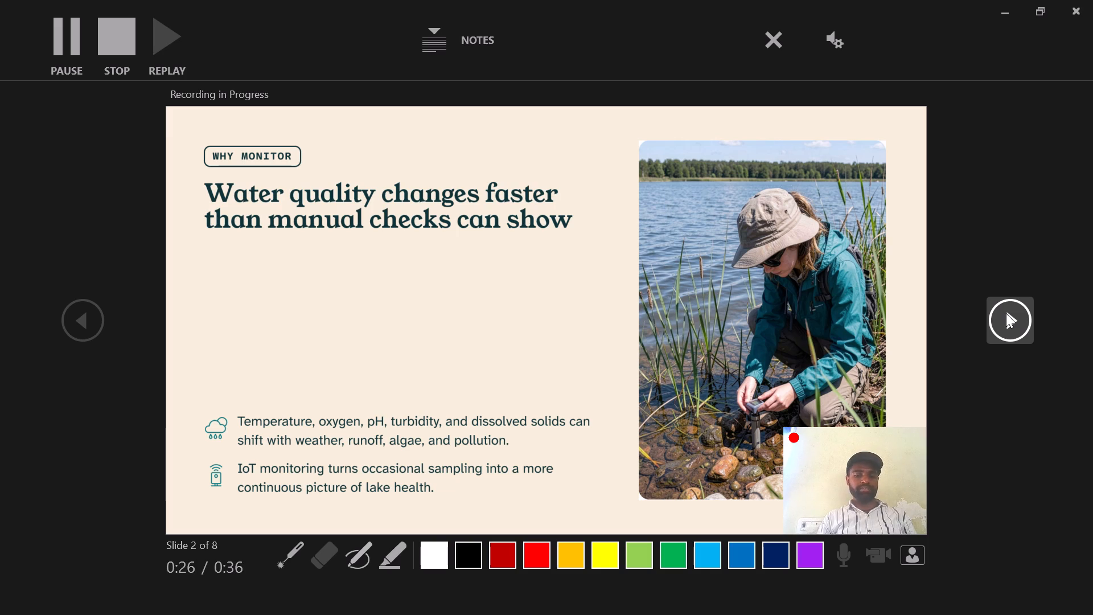
left_click(1006, 313)
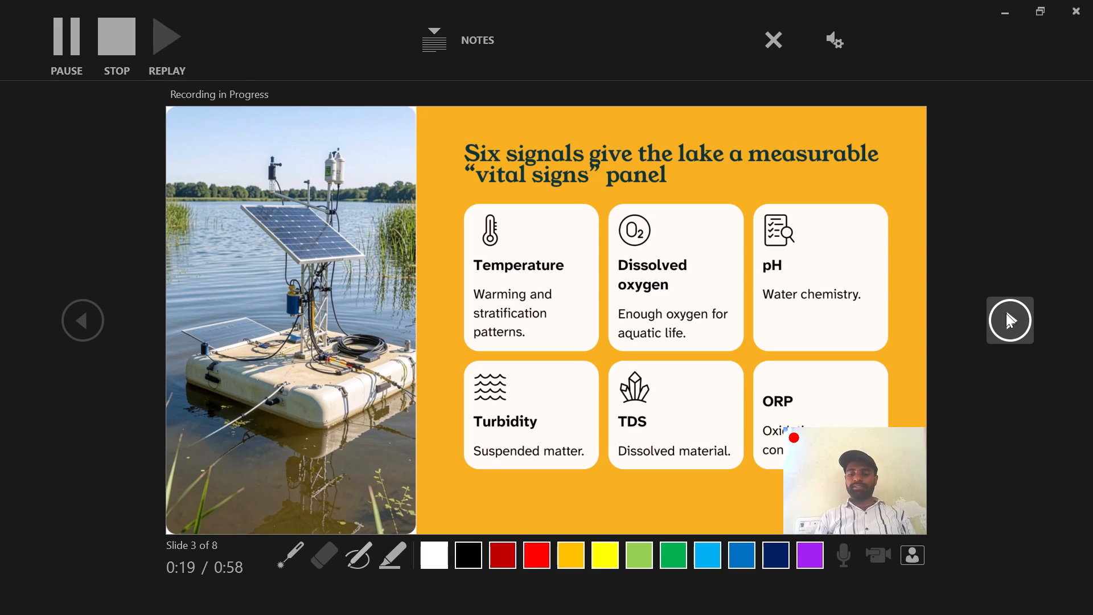
left_click(1015, 309)
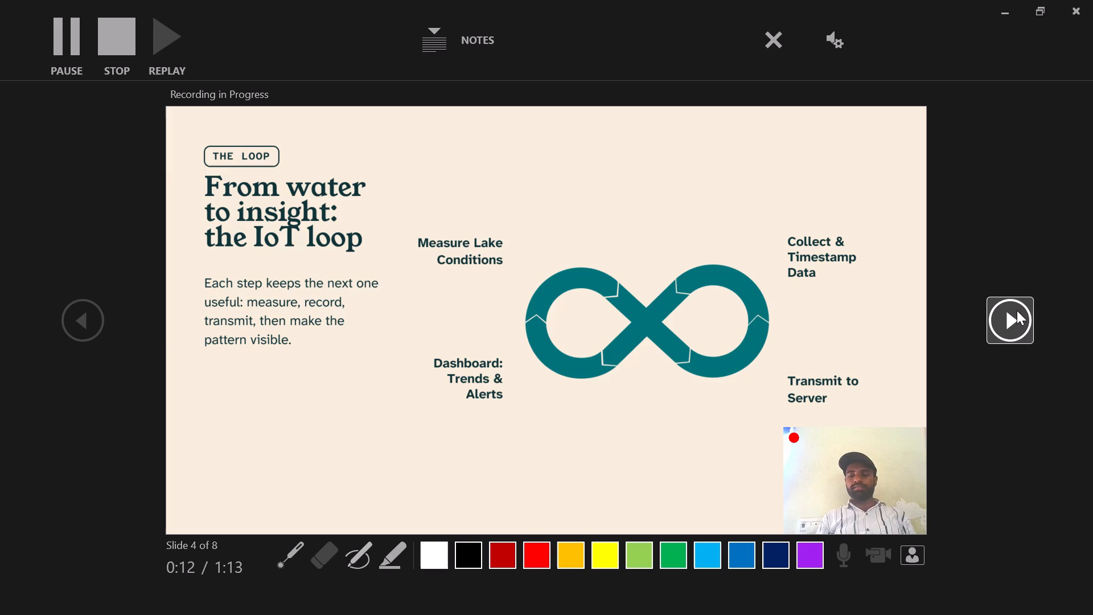
left_click(1018, 321)
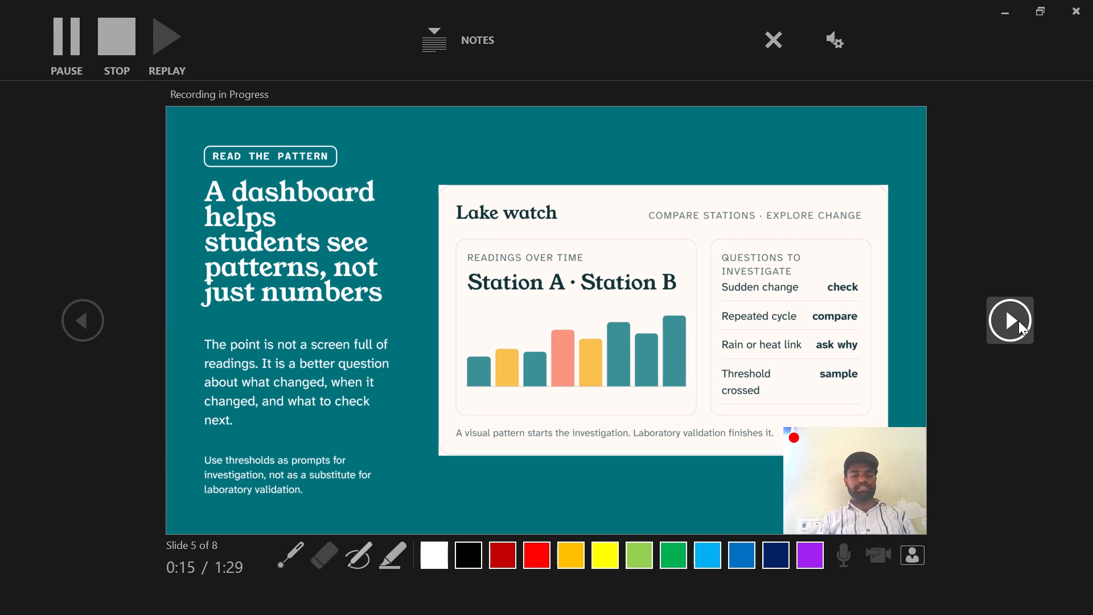
left_click(1018, 321)
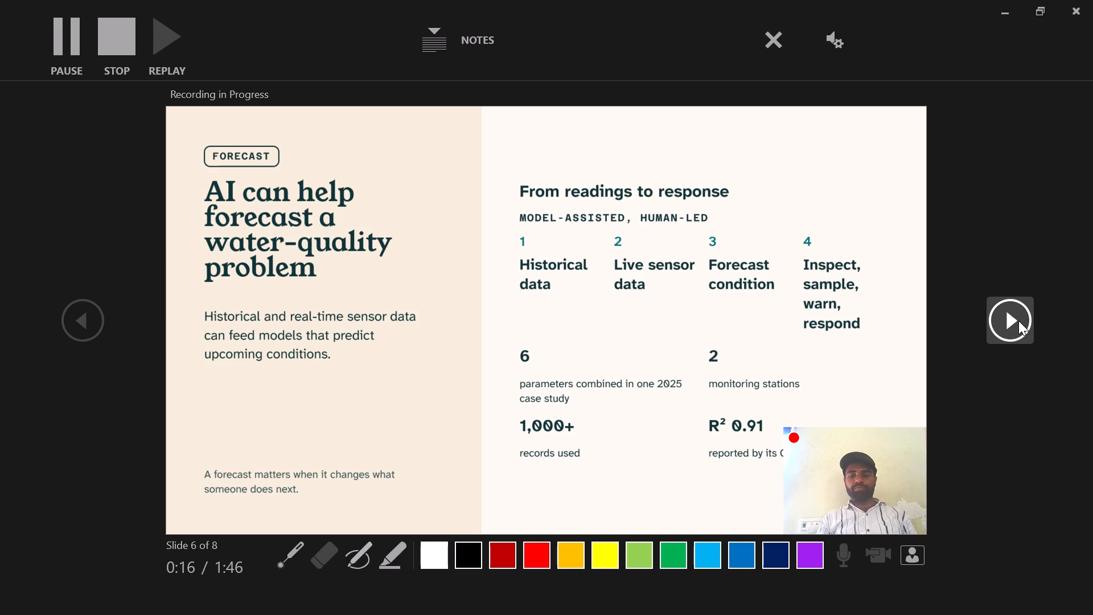
left_click(1018, 321)
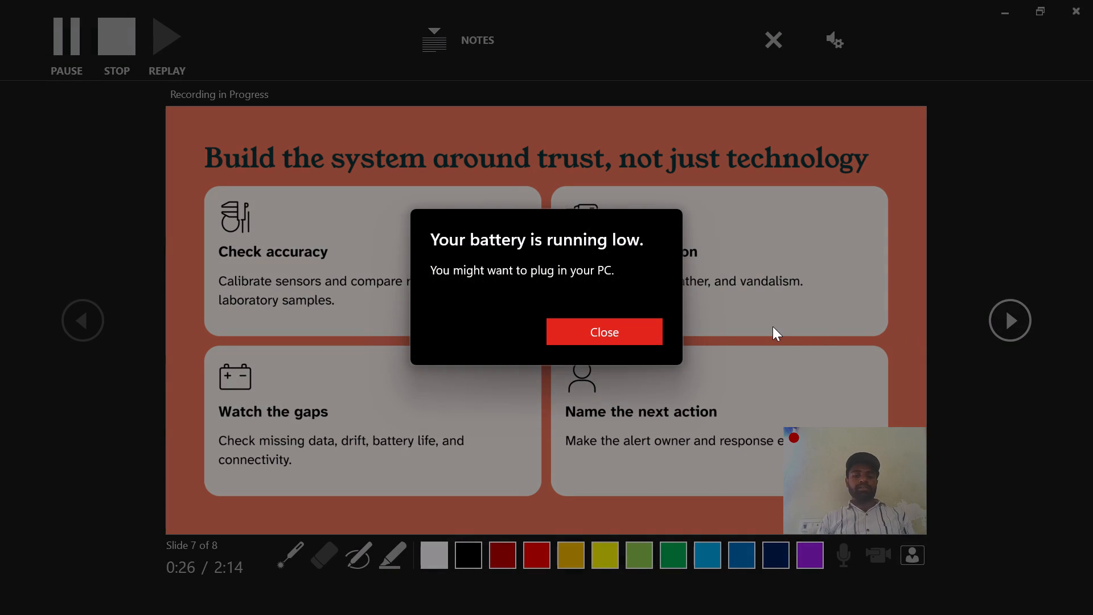
Dismiss the low-battery warning covering the recording view.
left_click(640, 323)
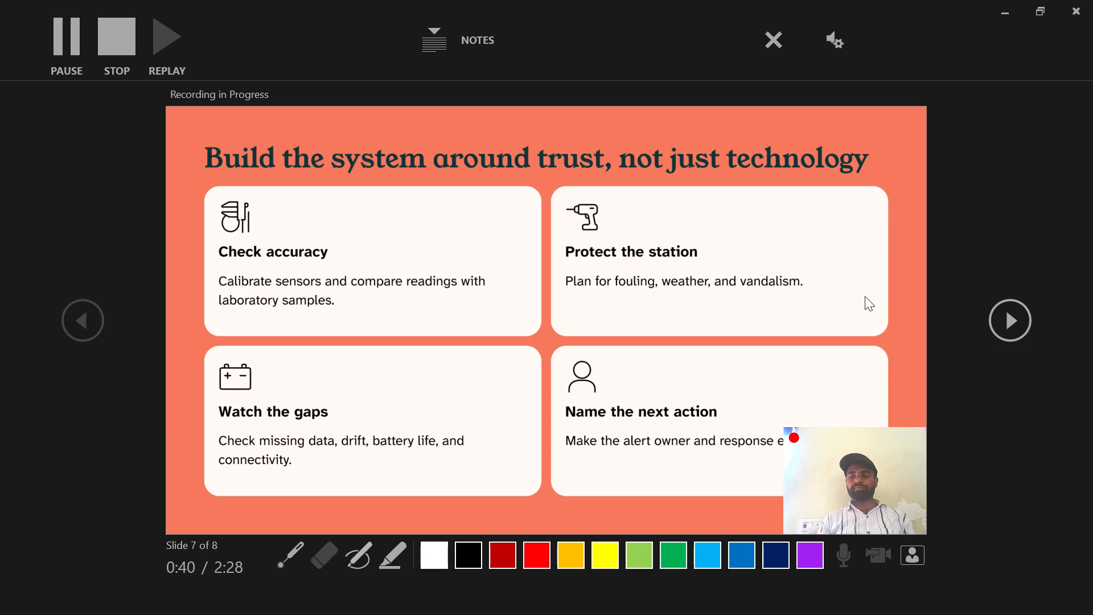
Record slides 7 and 8 through to the end of the show, and close the recording view.
left_click(1000, 308)
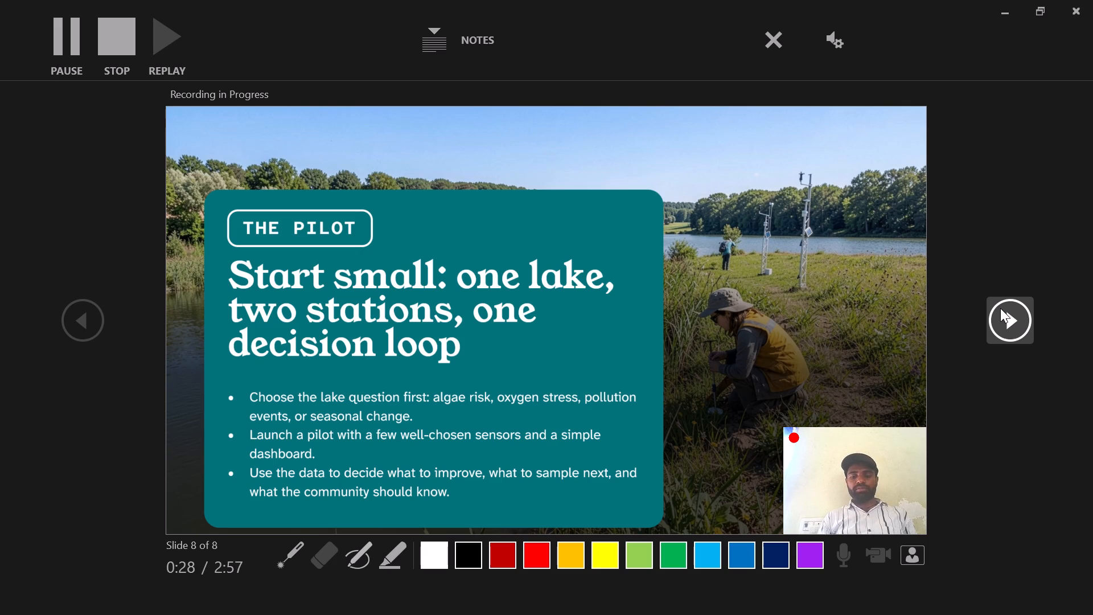
left_click(1000, 308)
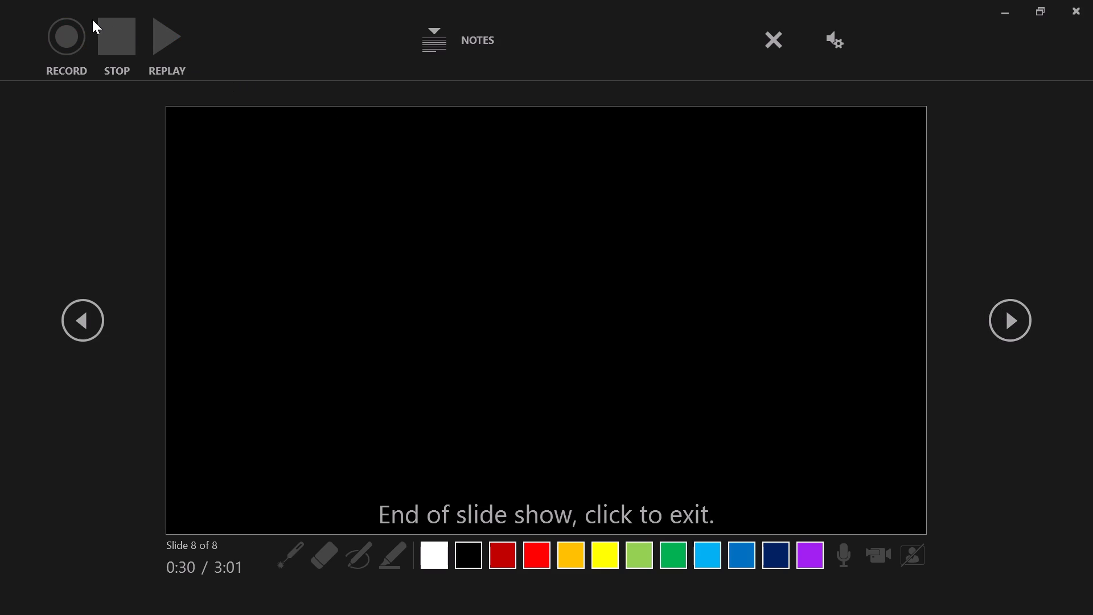
left_click(108, 34)
left_click(781, 43)
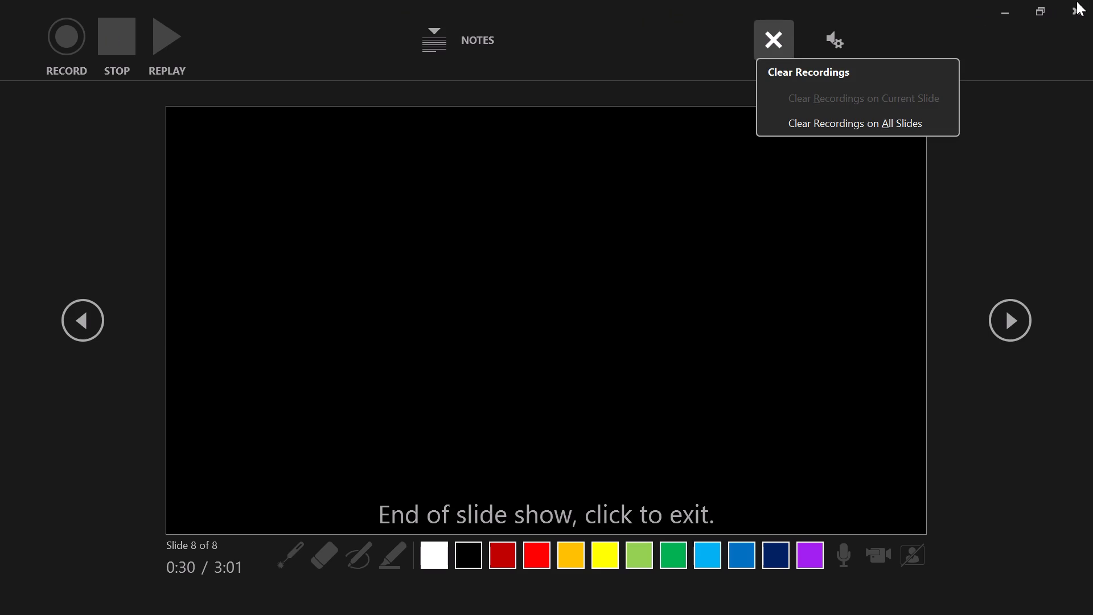
left_click(1076, 1)
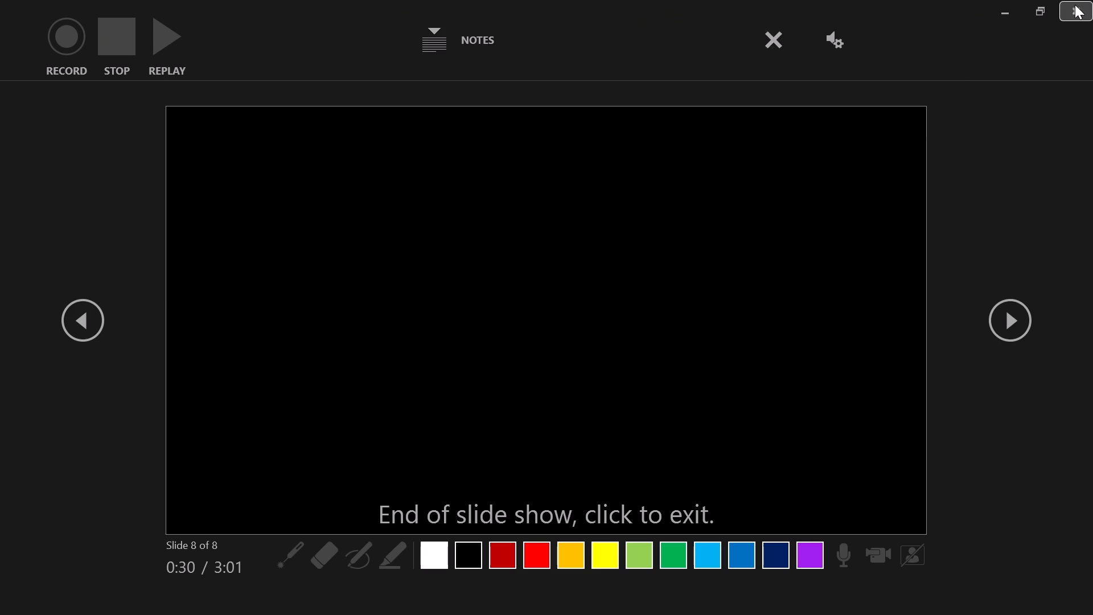
left_click(1074, 6)
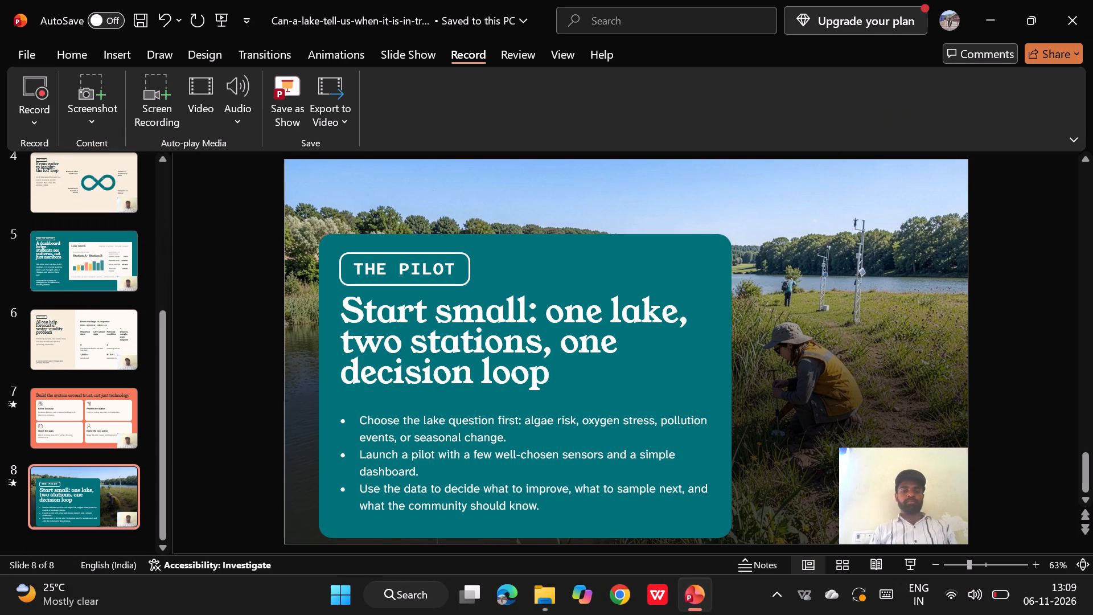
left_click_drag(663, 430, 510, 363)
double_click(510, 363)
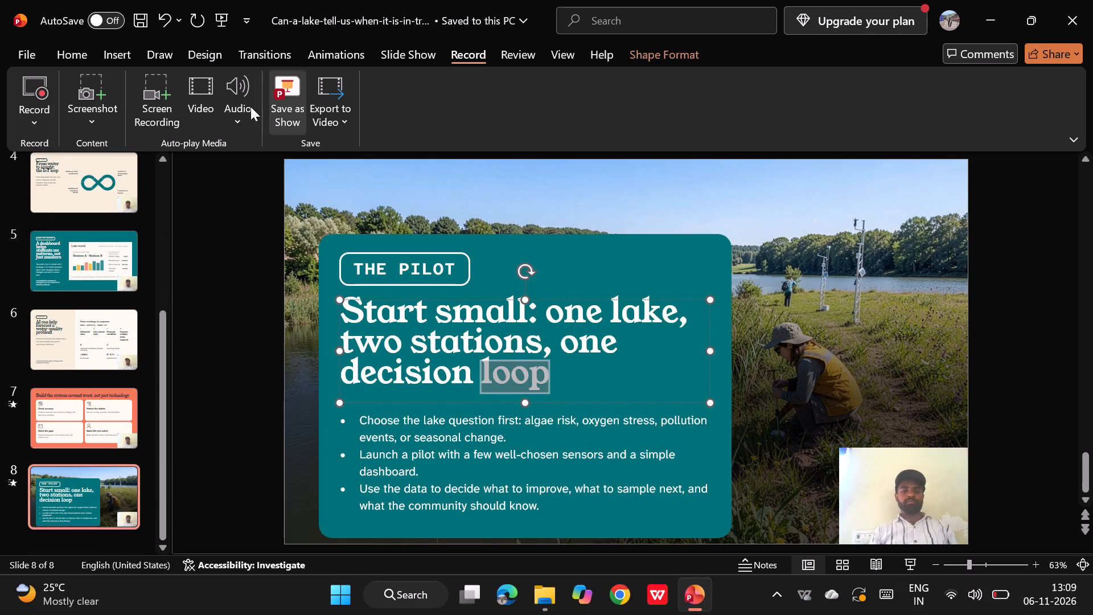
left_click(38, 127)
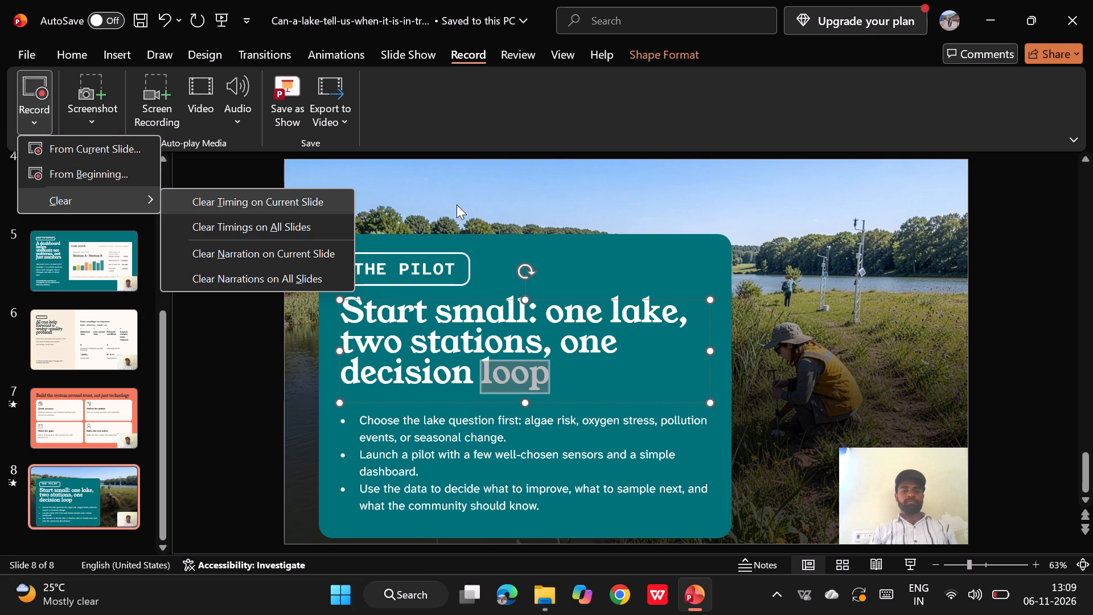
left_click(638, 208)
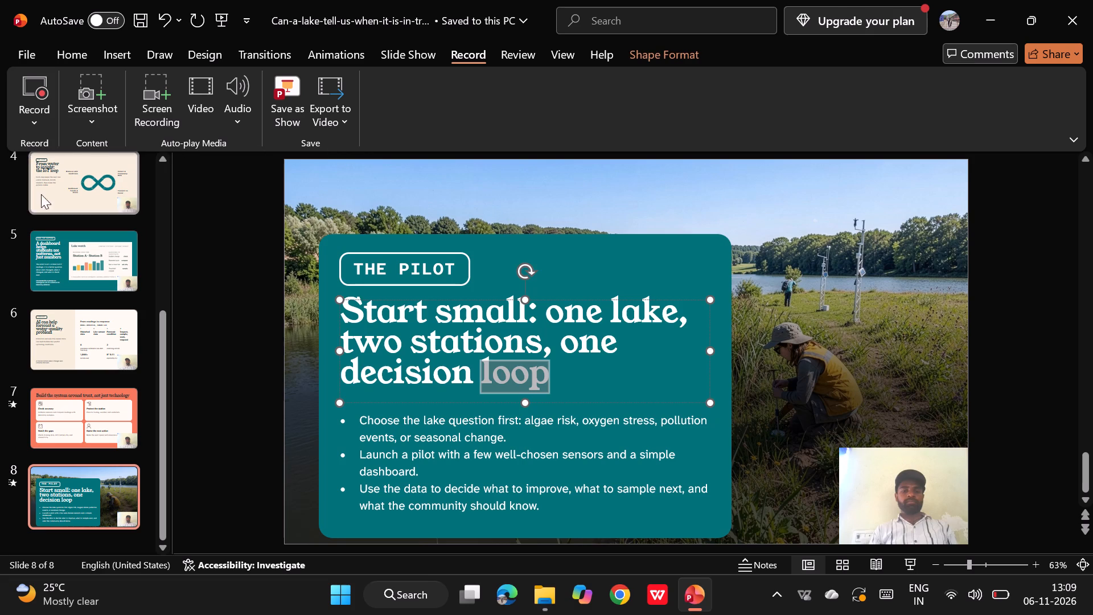
Check the recorded camera video on slide 4 and on the opening slide.
left_click(80, 192)
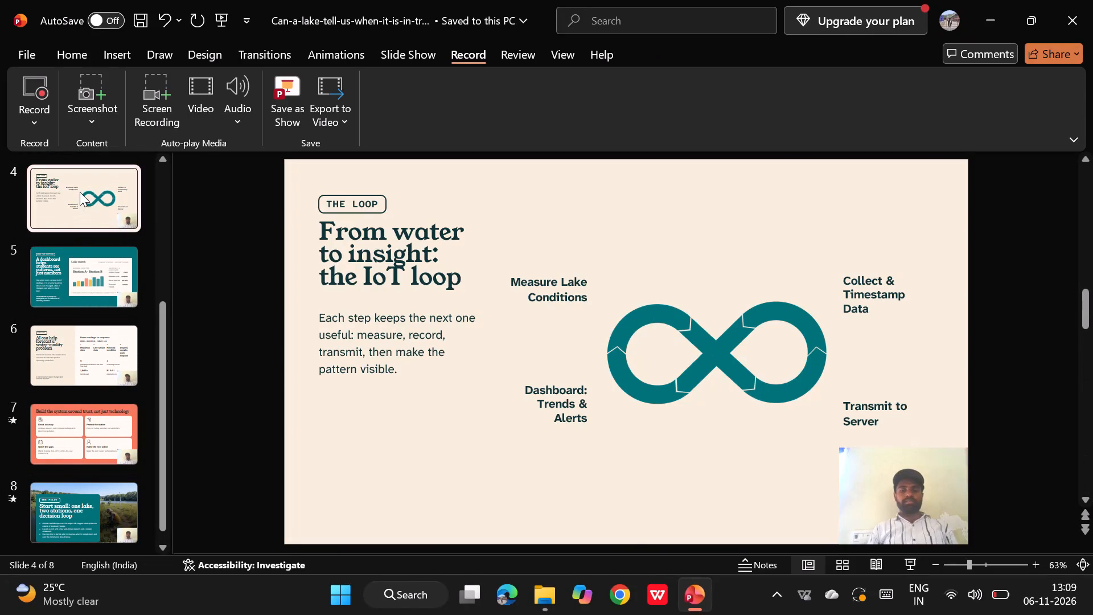
scroll(38, 277, "up", 4)
left_click(104, 207)
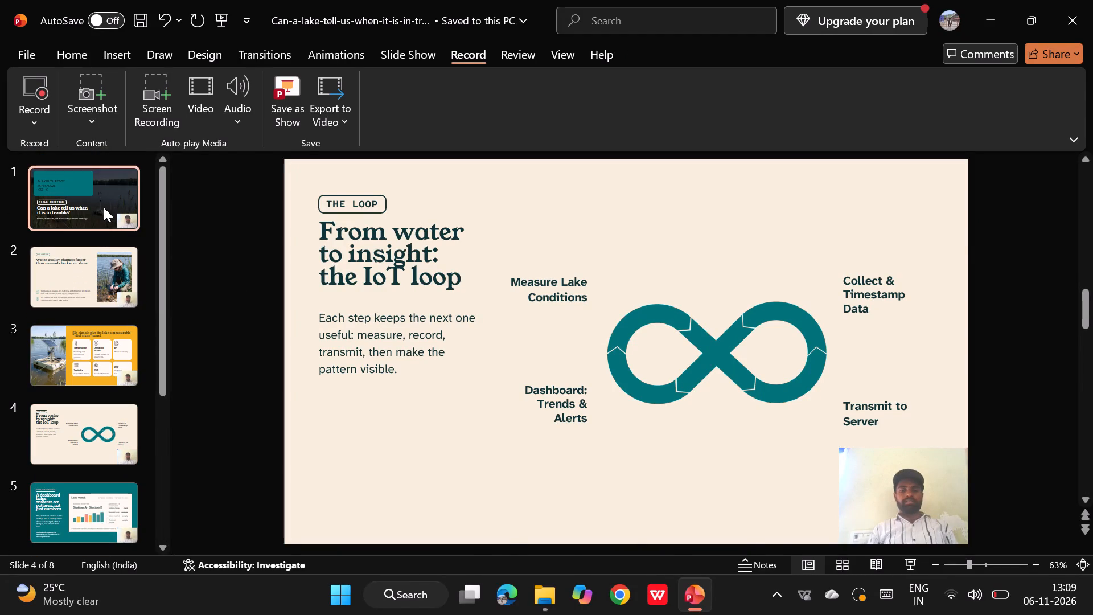
left_click(487, 357)
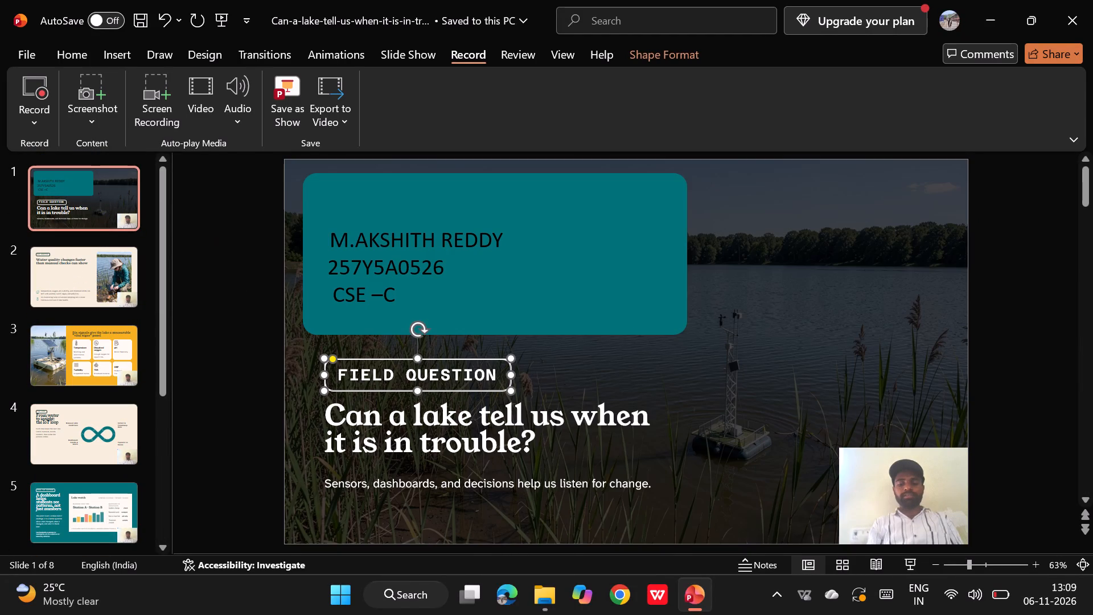
left_click(1046, 241)
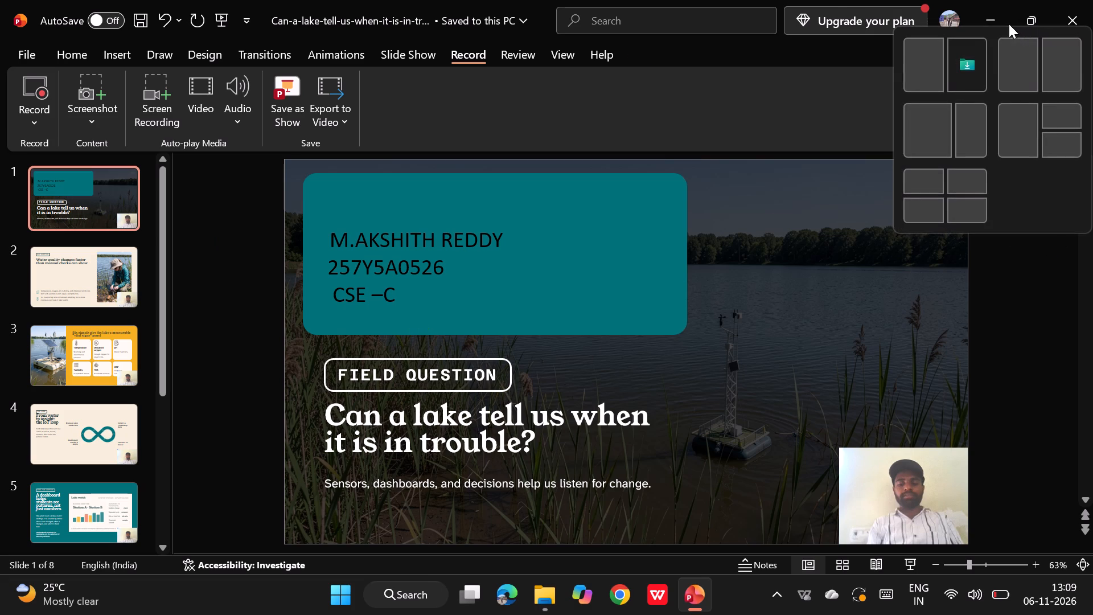
left_click(1047, 297)
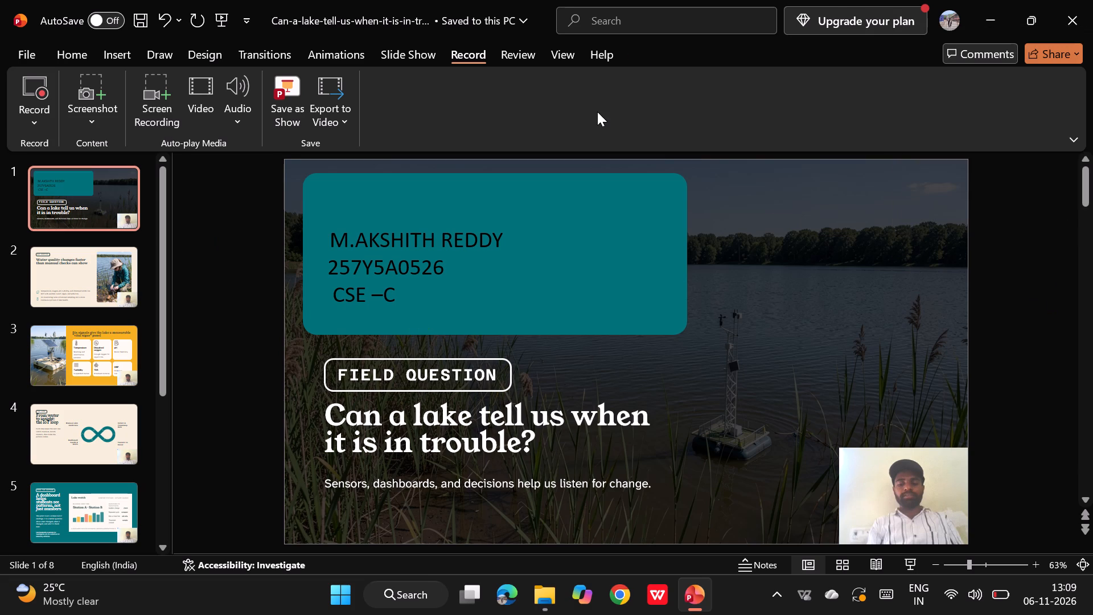
Save the lake presentation with its new recordings and close it.
key("ctrl+s")
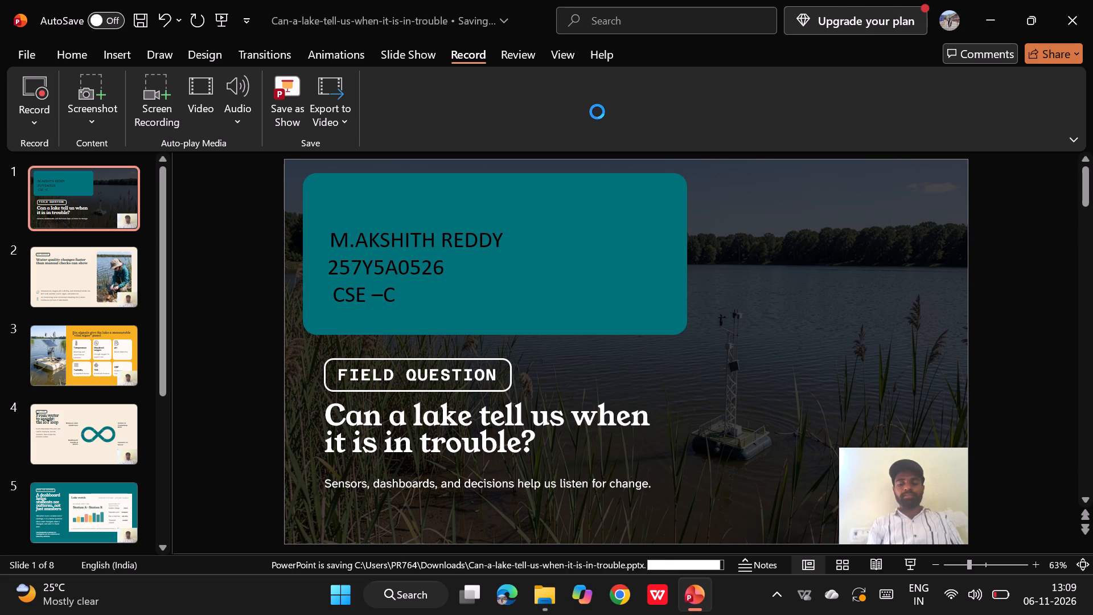
double_click(1070, 5)
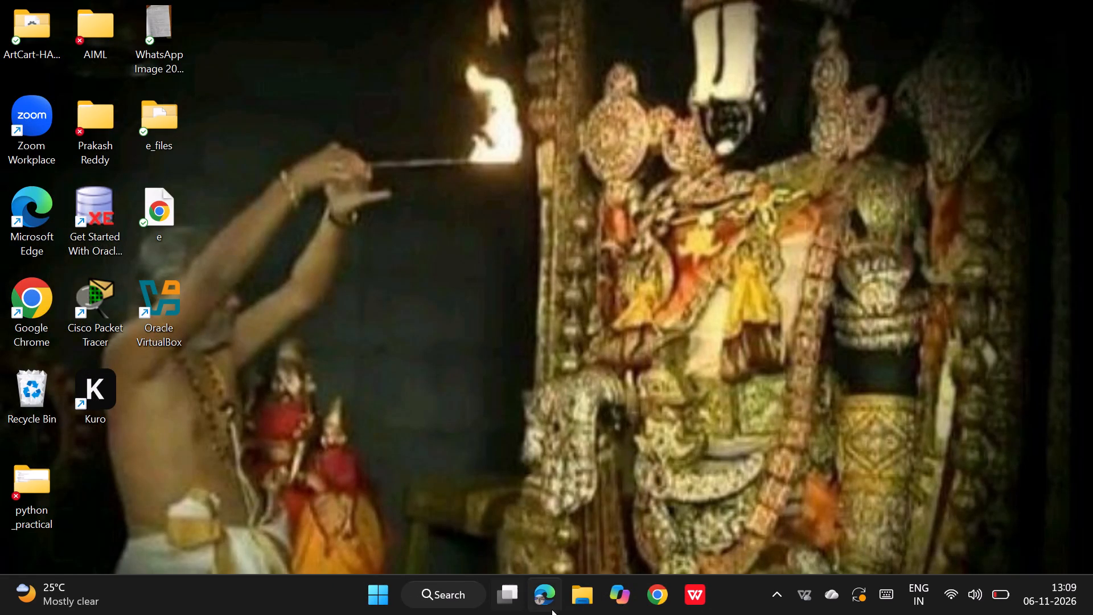
Reopen the saved lake presentation from the Downloads folder.
left_click(582, 594)
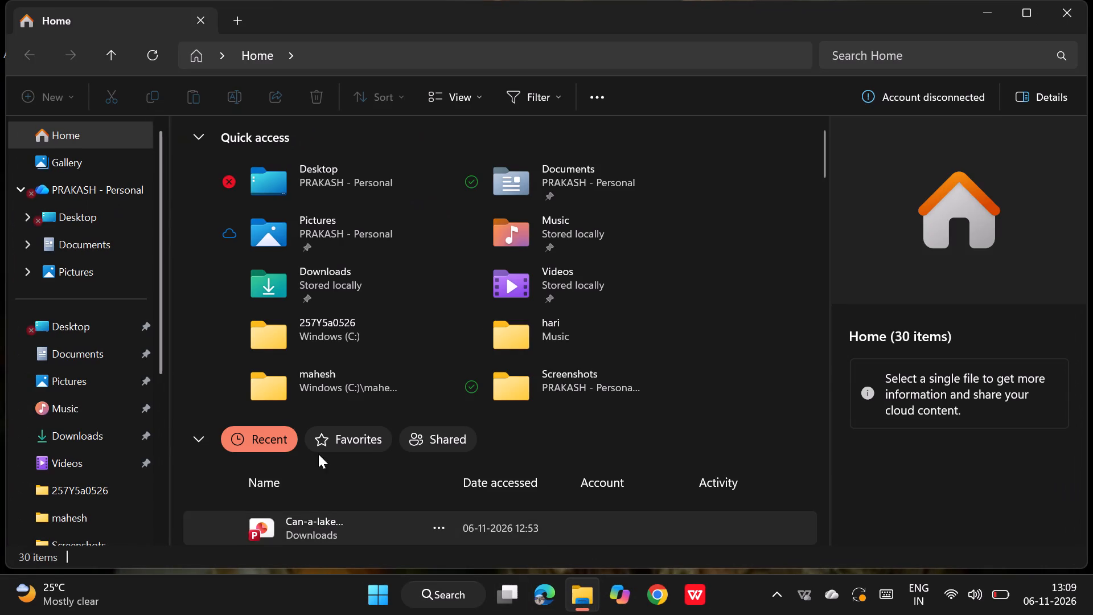
left_click(113, 446)
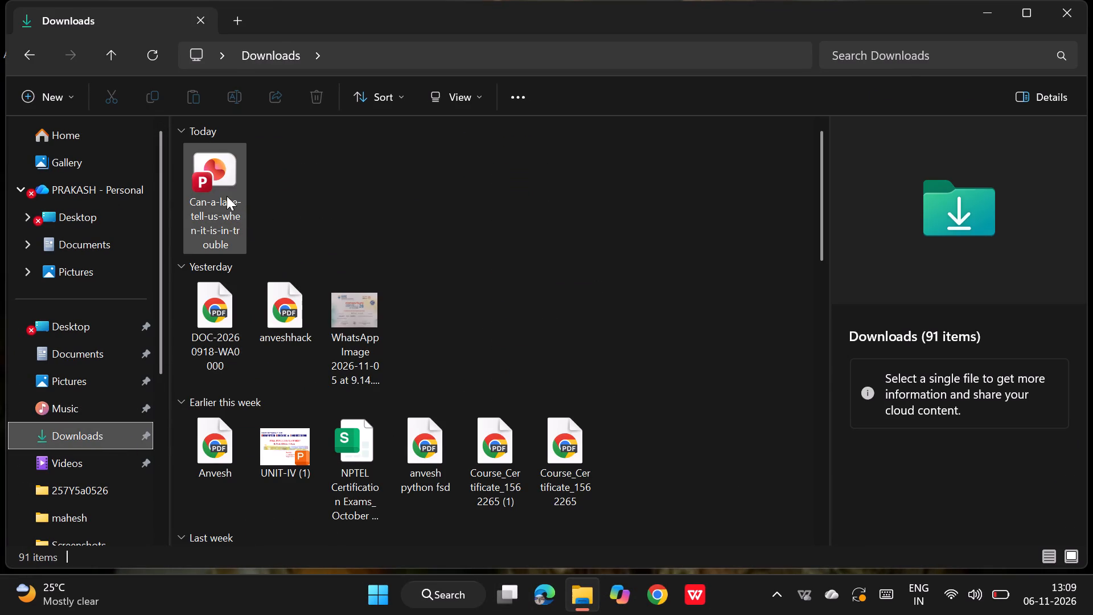
left_click(227, 195)
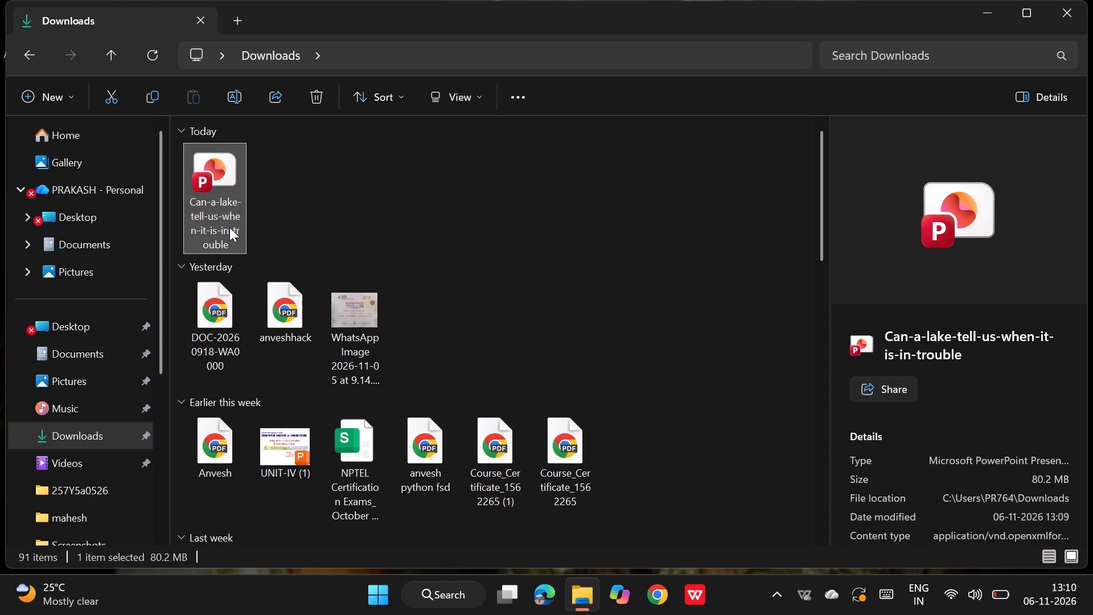
double_click(211, 209)
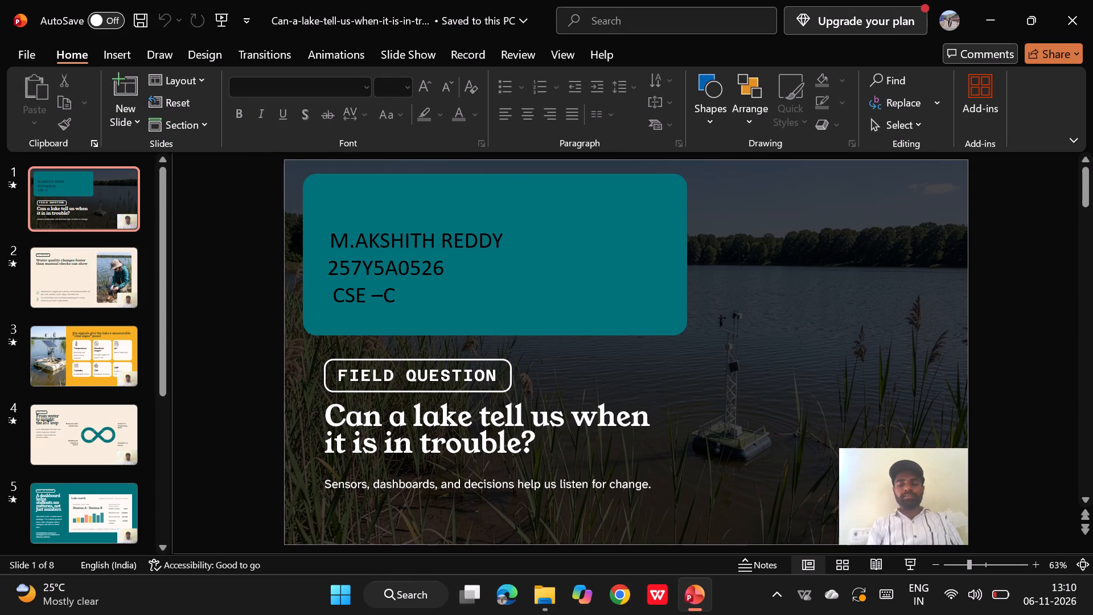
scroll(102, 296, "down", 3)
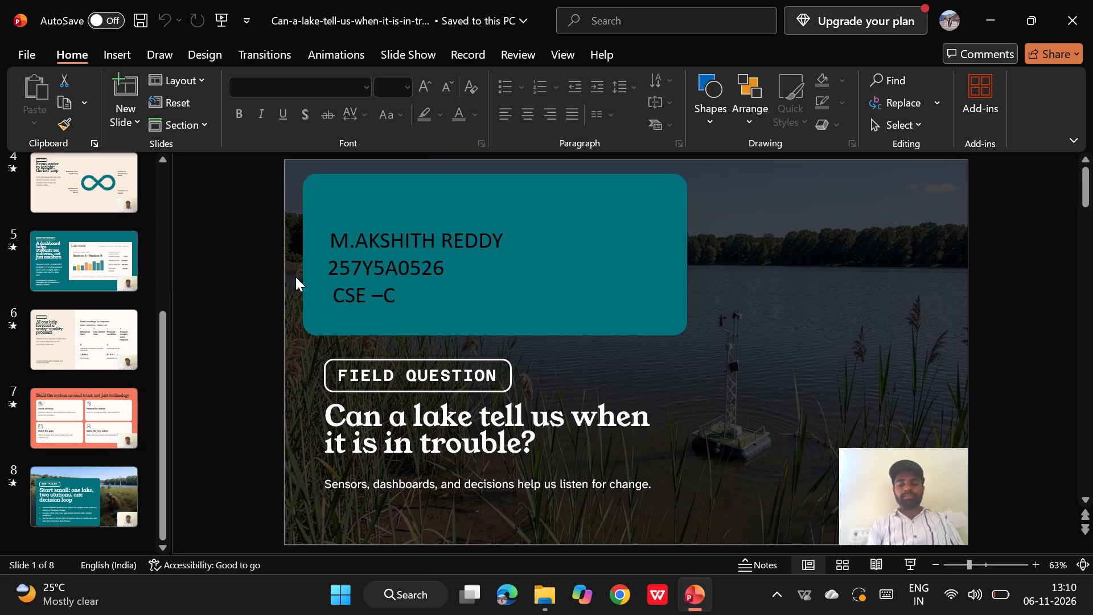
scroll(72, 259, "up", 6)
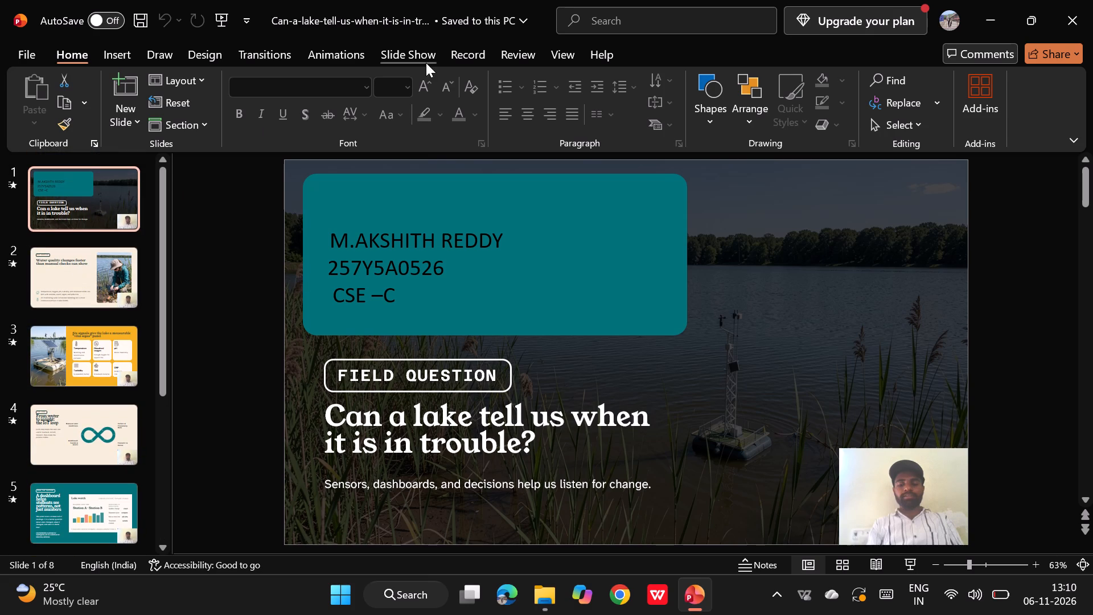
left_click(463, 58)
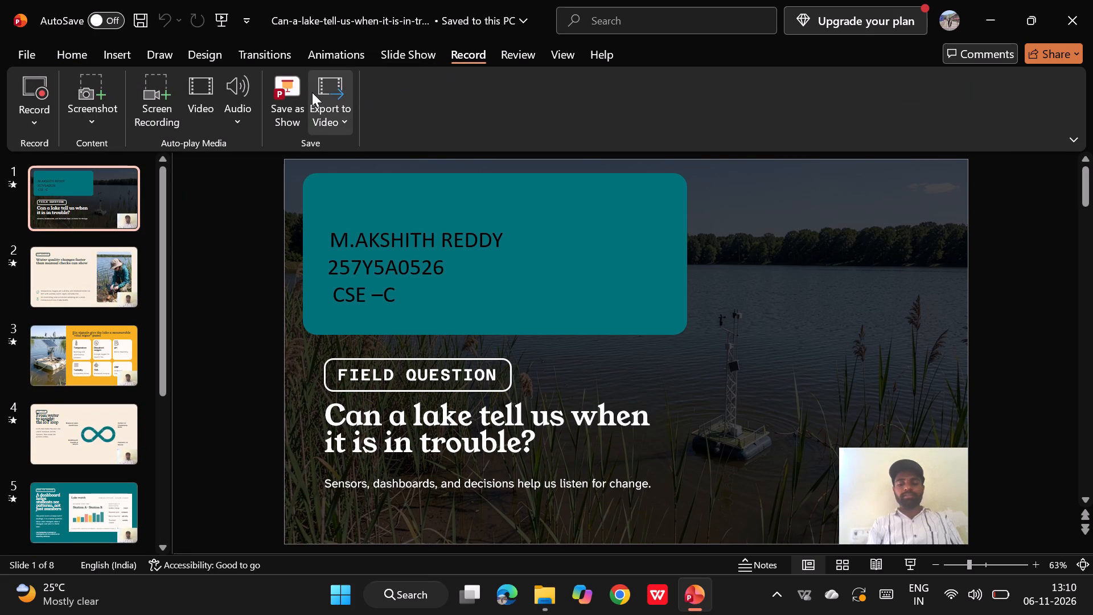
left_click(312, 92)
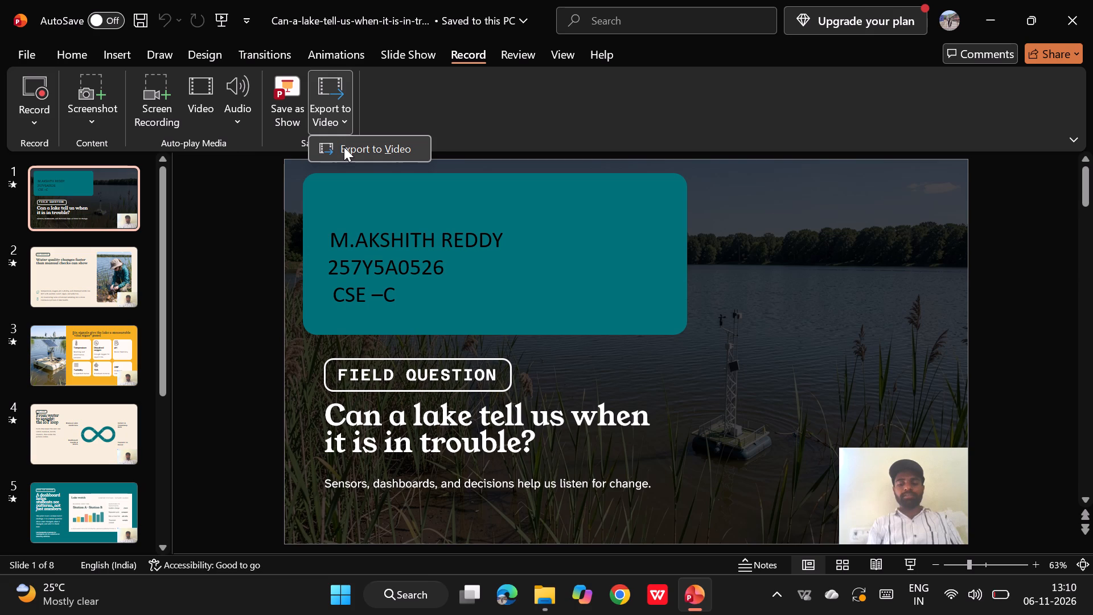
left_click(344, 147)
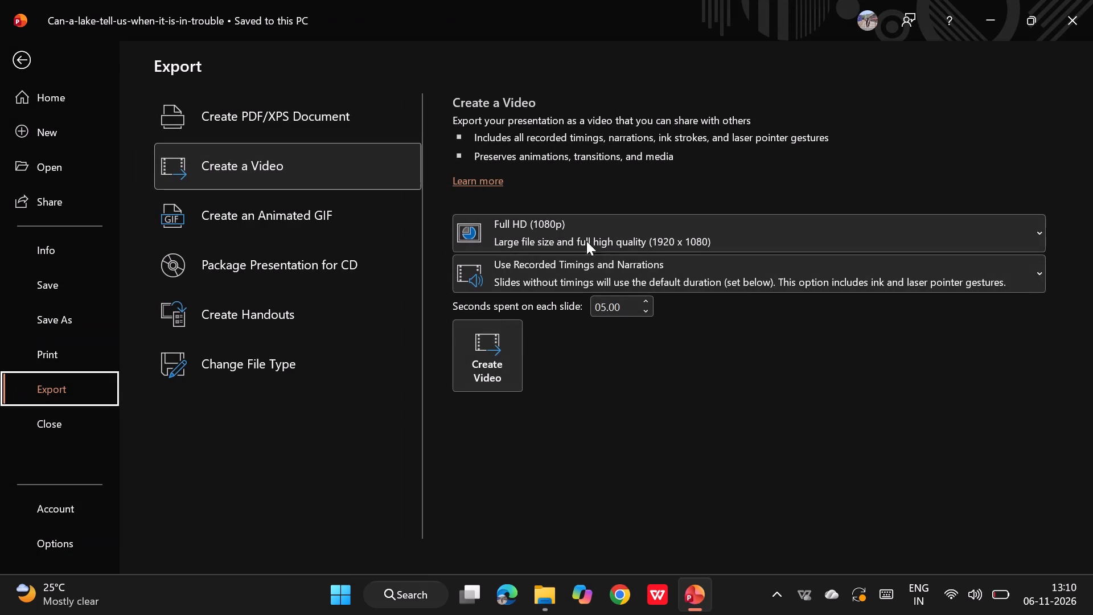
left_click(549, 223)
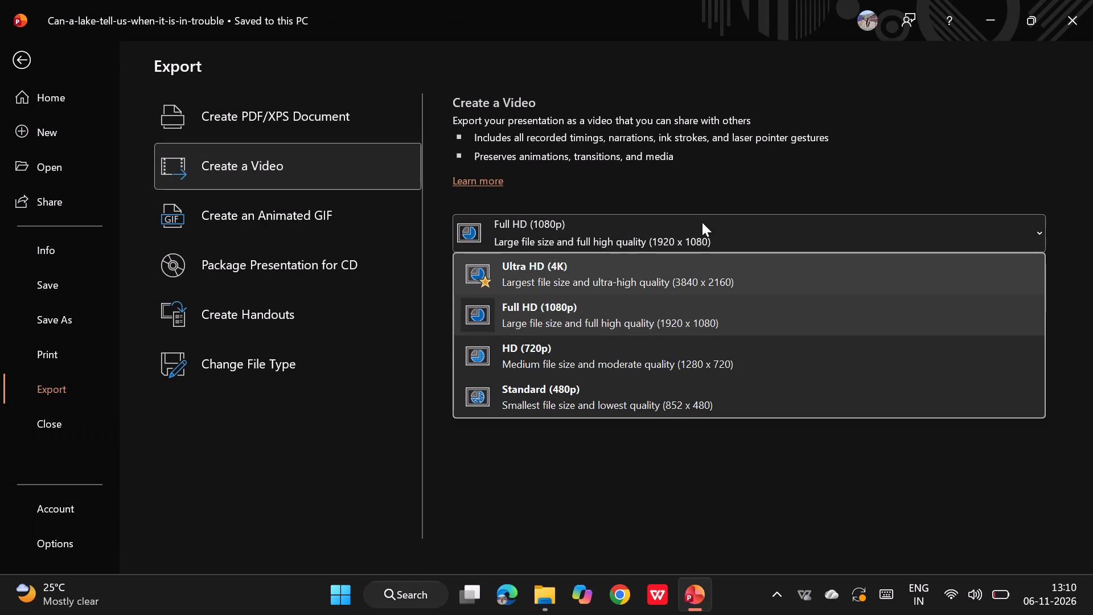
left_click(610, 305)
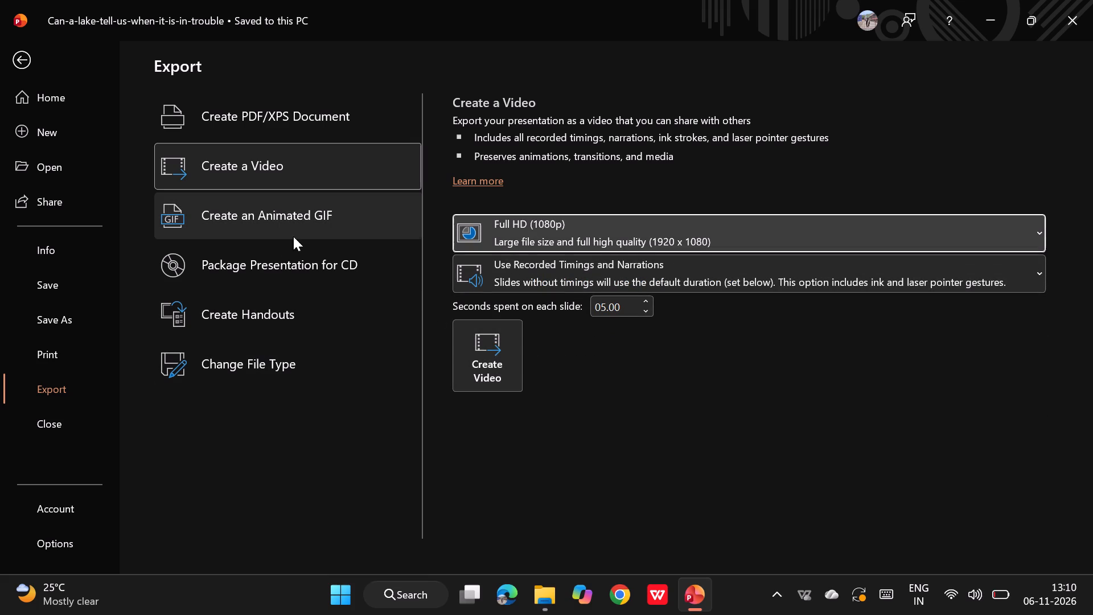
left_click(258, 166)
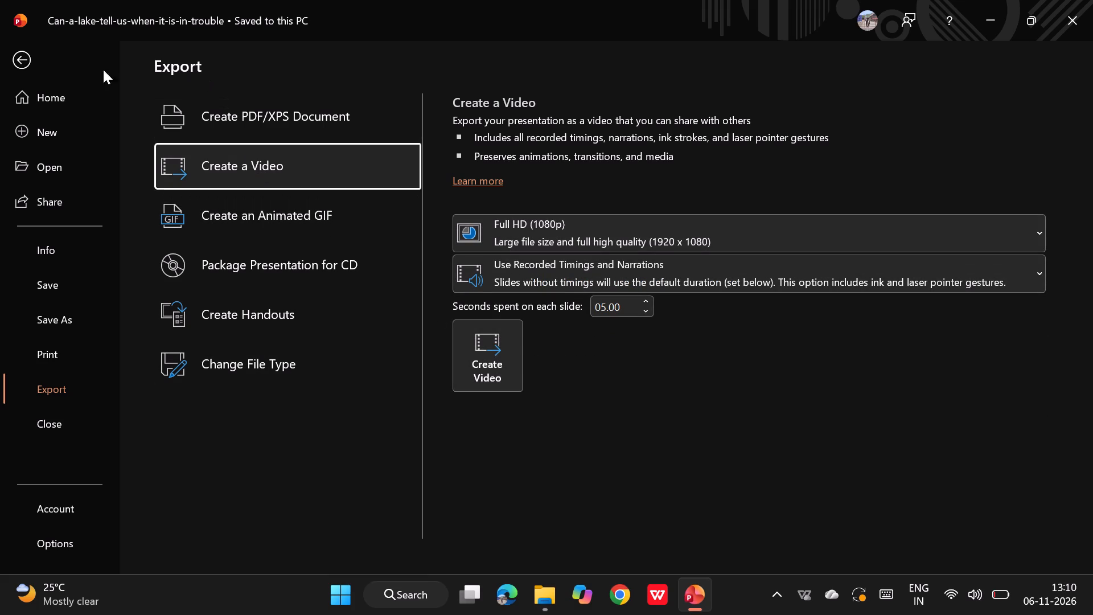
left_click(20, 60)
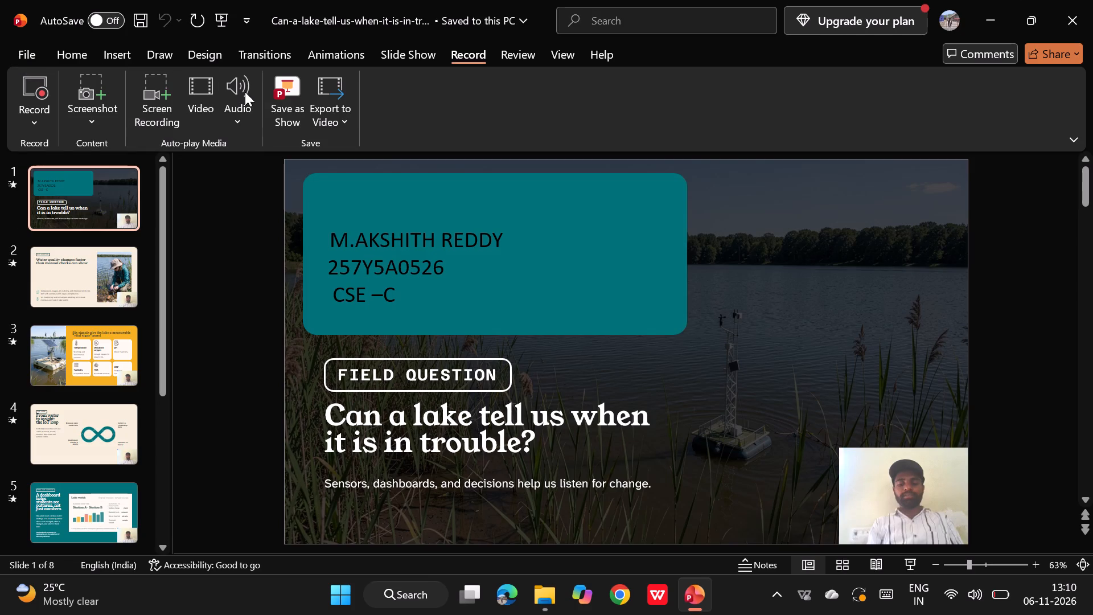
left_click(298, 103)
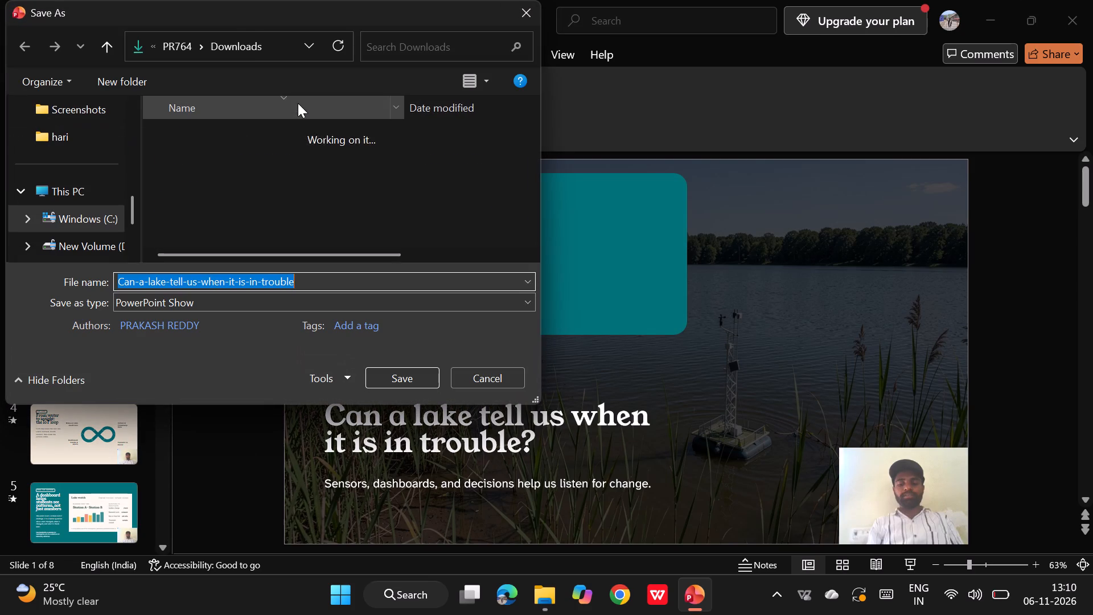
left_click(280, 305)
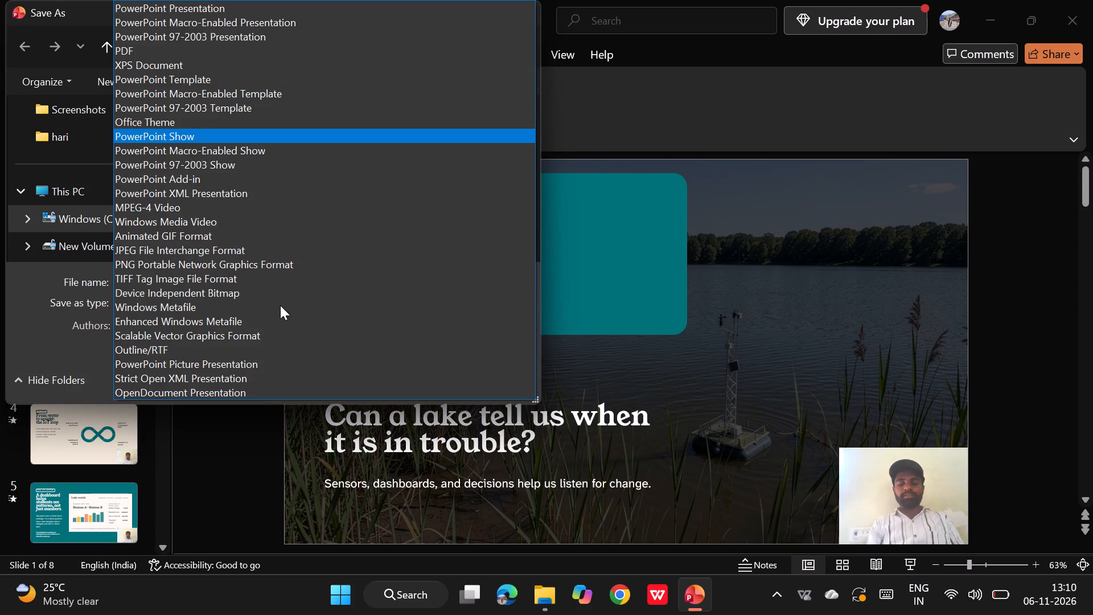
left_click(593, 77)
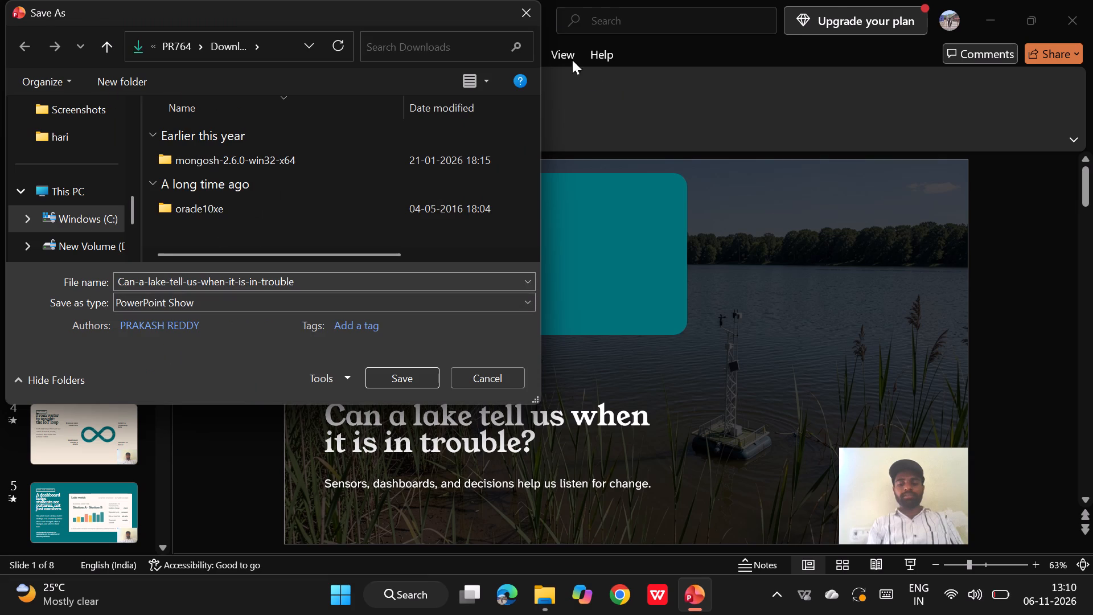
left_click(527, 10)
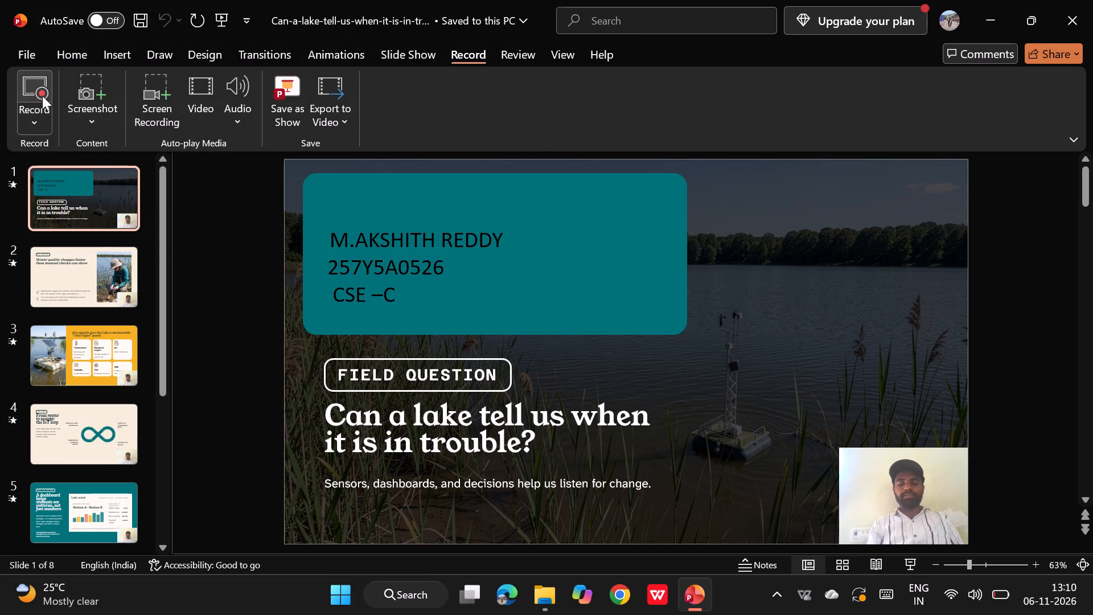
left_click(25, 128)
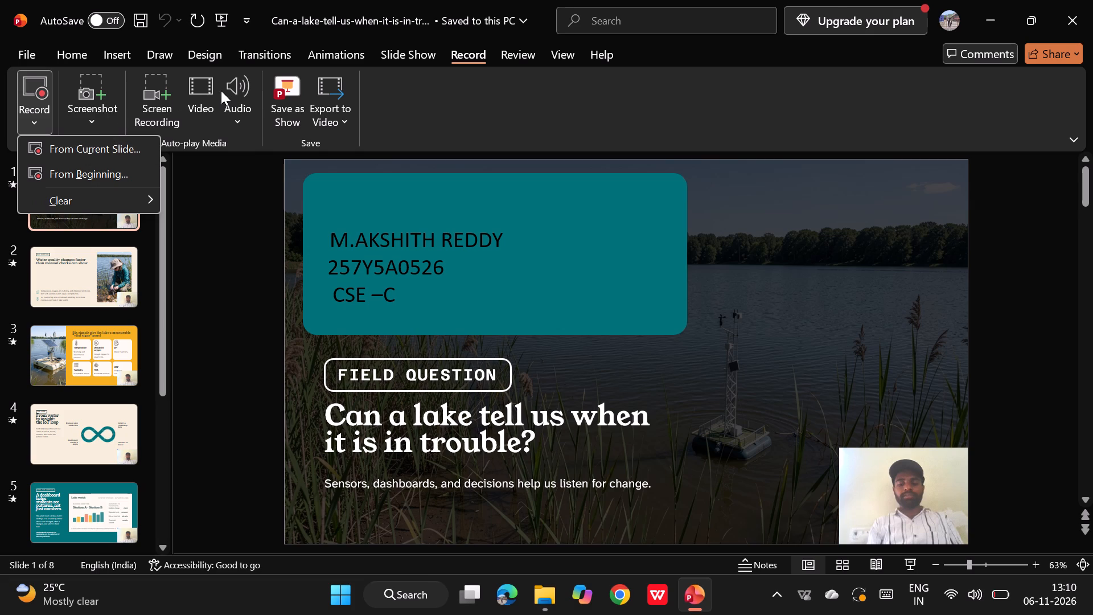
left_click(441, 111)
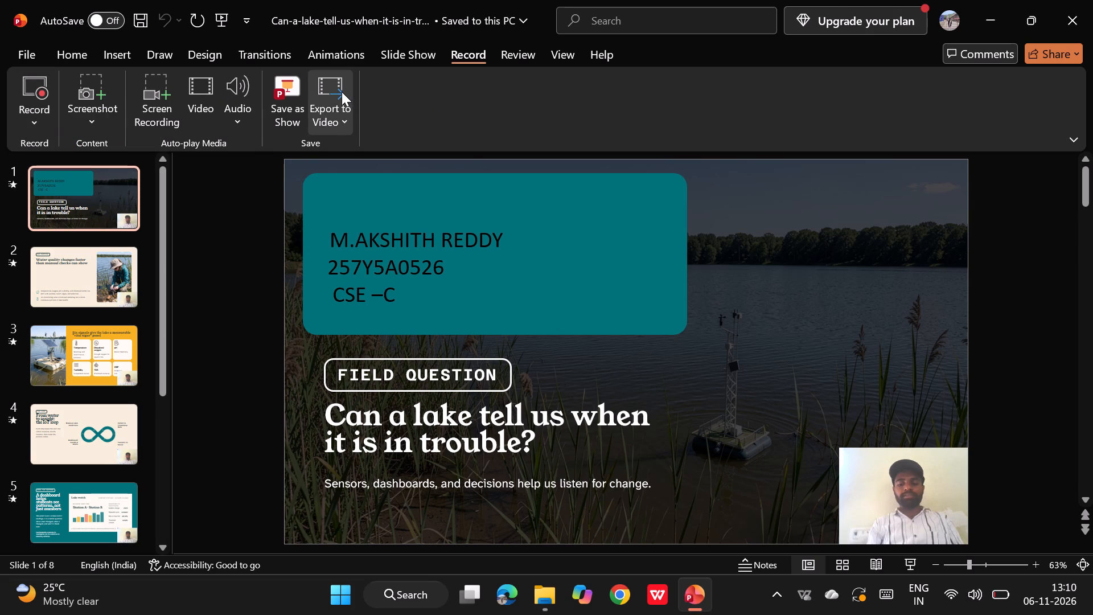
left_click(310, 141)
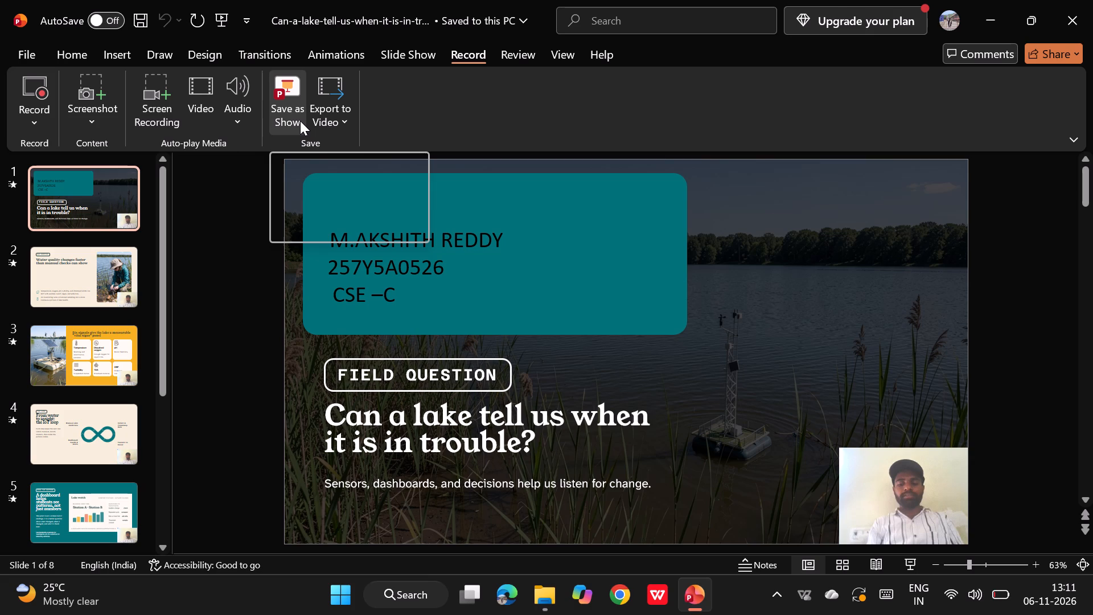
Save the presentation as a PowerPoint Show in Downloads under the name Can-a-lake-tell-us-when-it-is-in-trouble.
left_click(300, 121)
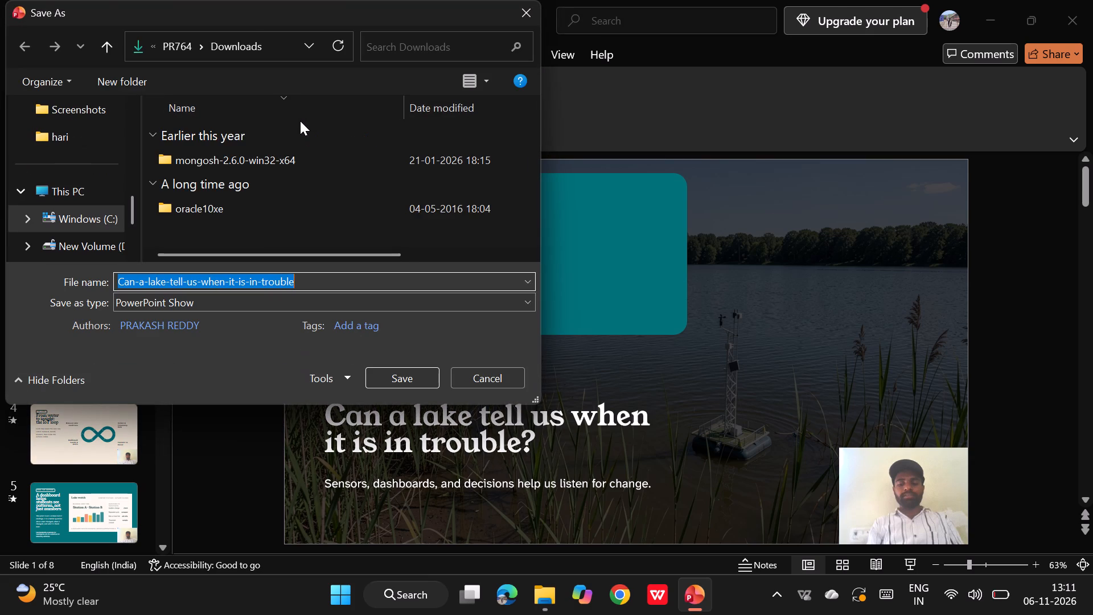
left_click(311, 306)
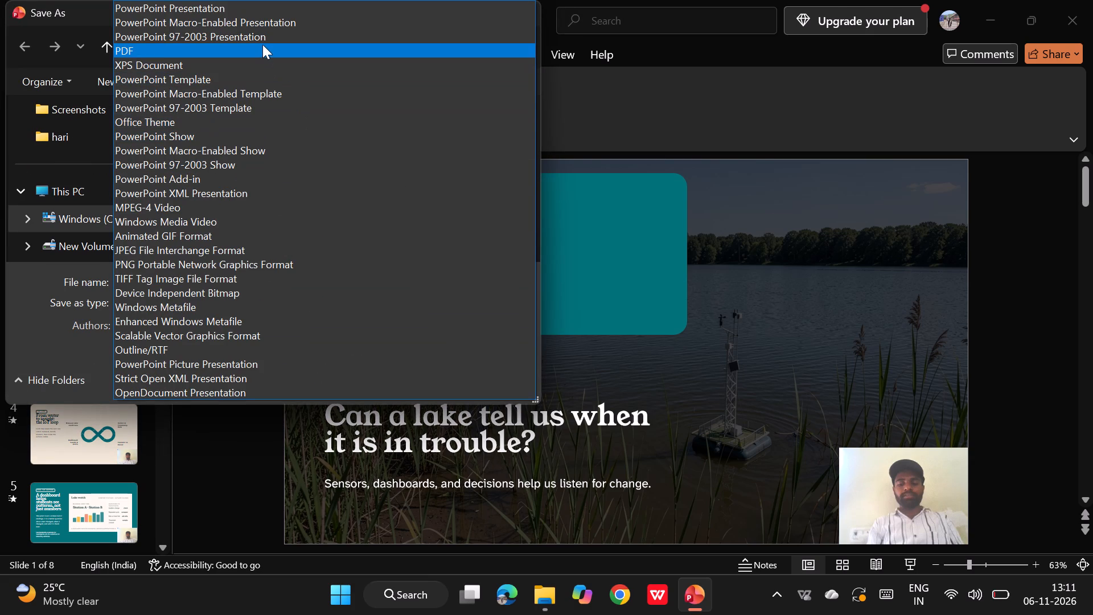
left_click(653, 83)
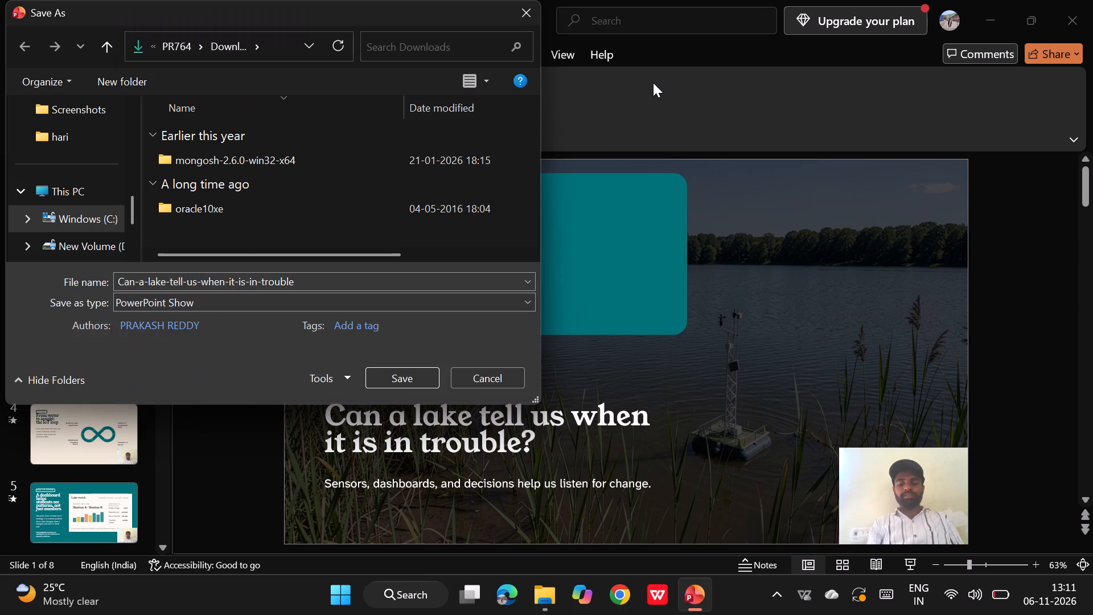
left_click(410, 378)
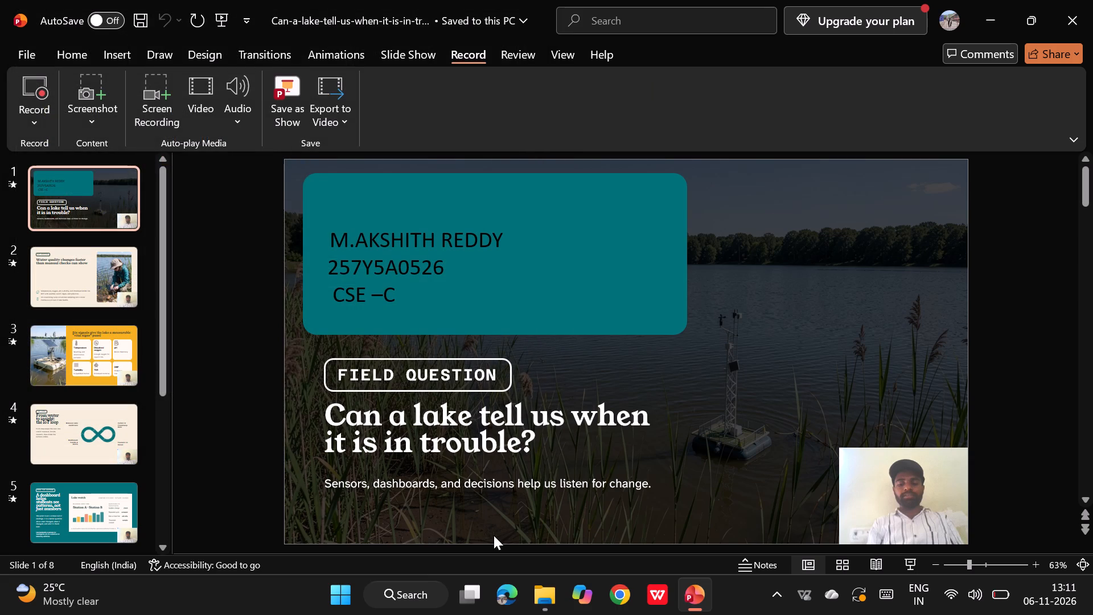
Open the lake presentation file from the Downloads folder to check it, and close the duplicate window and the folder.
left_click(536, 587)
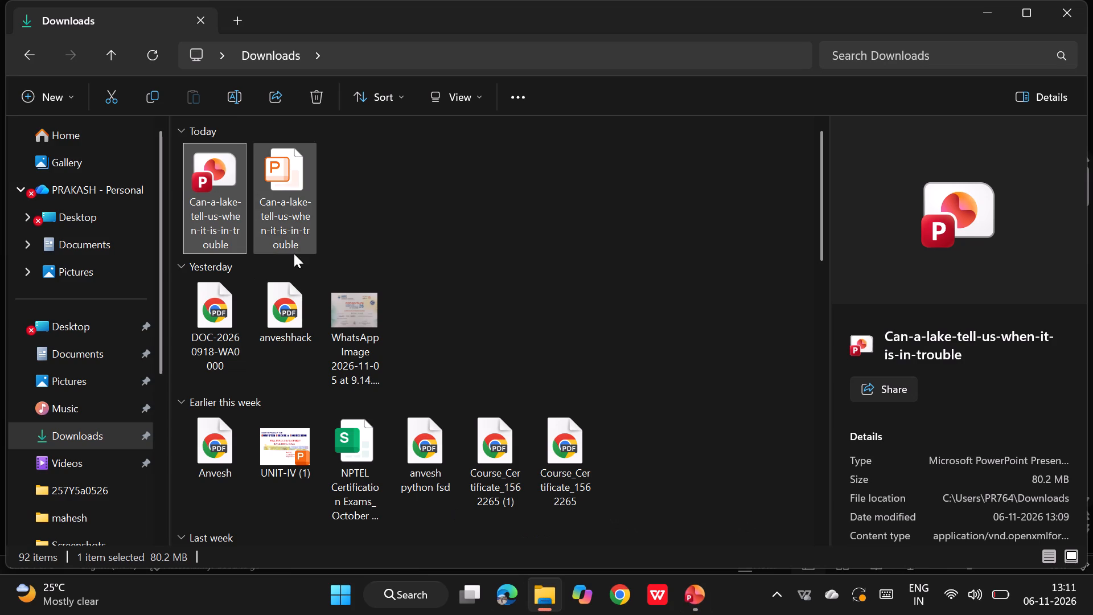
double_click(203, 169)
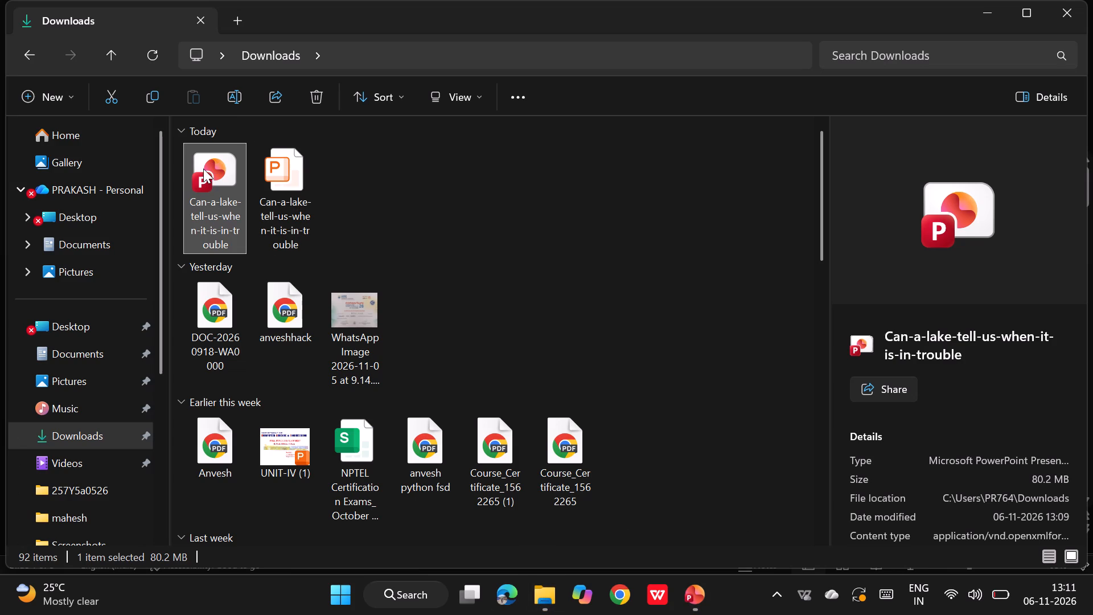
double_click(219, 178)
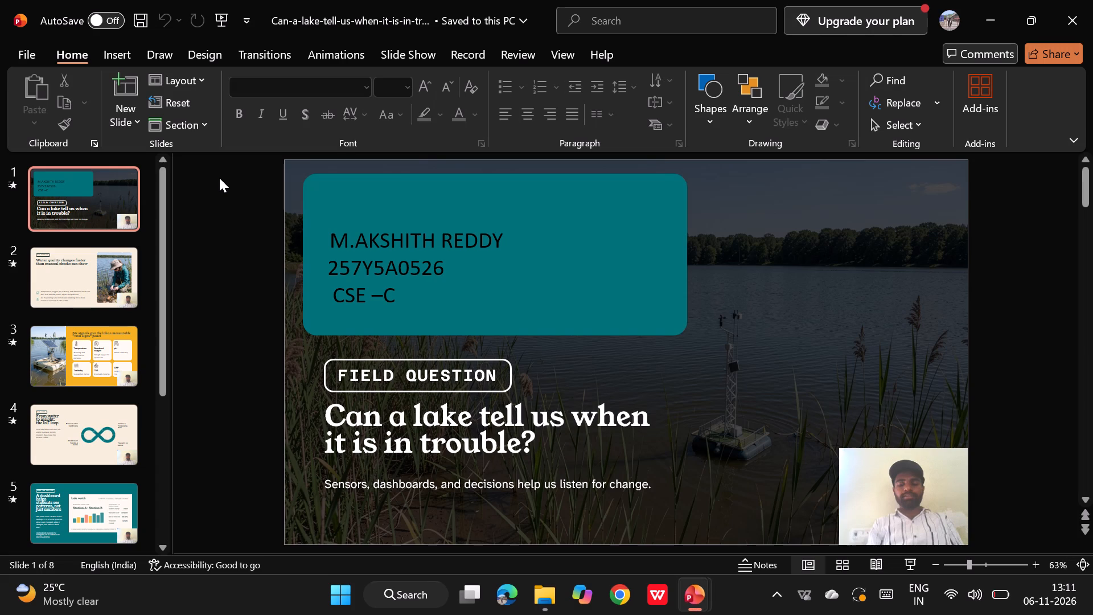
left_click(697, 603)
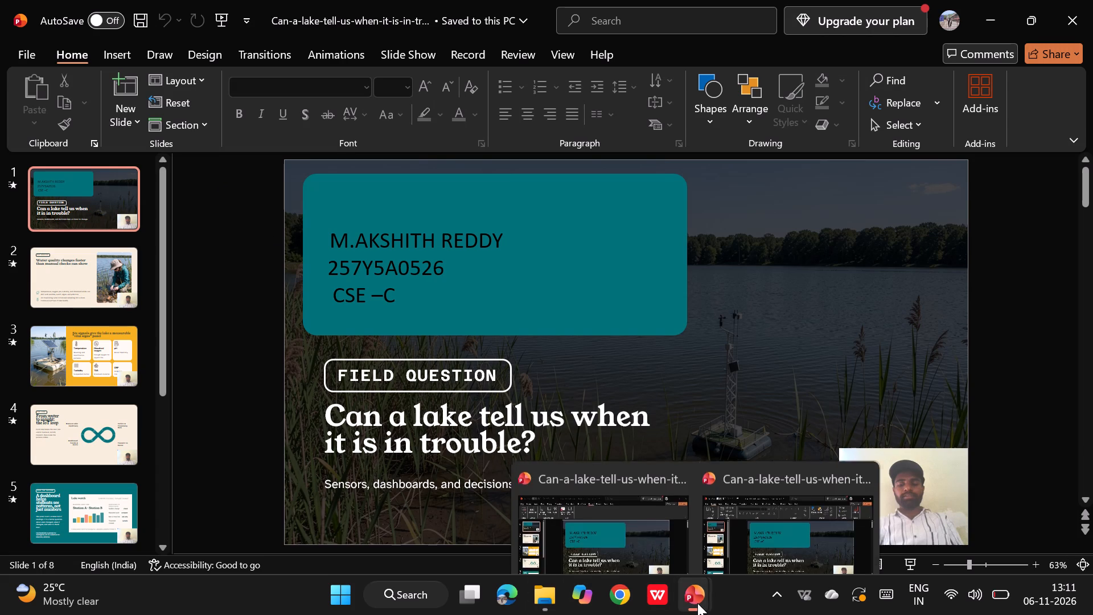
left_click(1074, 7)
left_click(1074, 7)
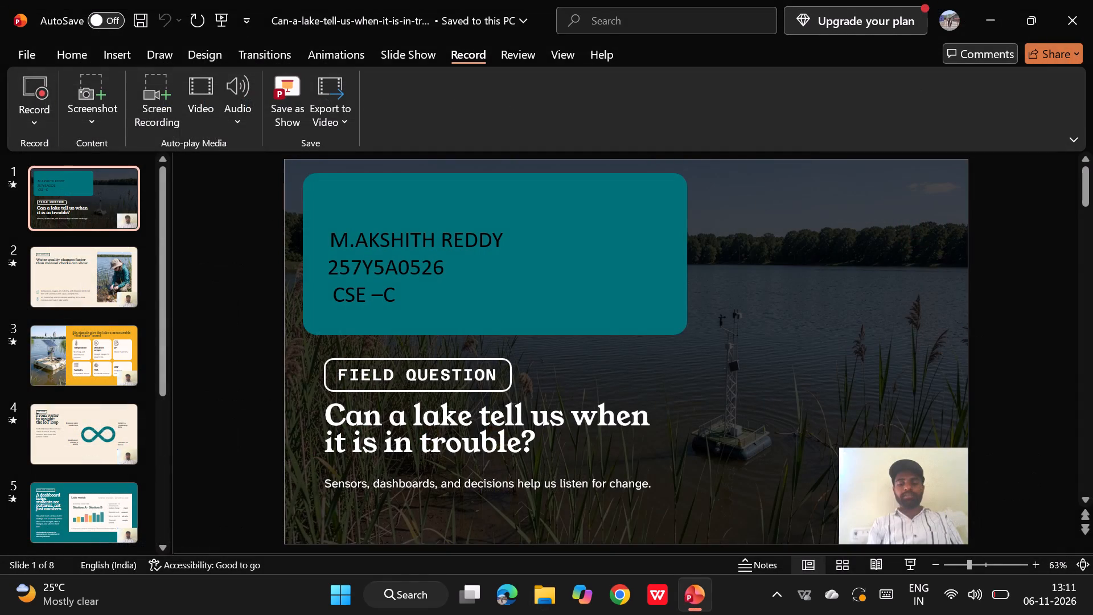
Export the presentation with its recorded timings and narrations as a Full HD (1080p) MPEG-4 video named IOT TECHTALKS in Downloads.
left_click(336, 90)
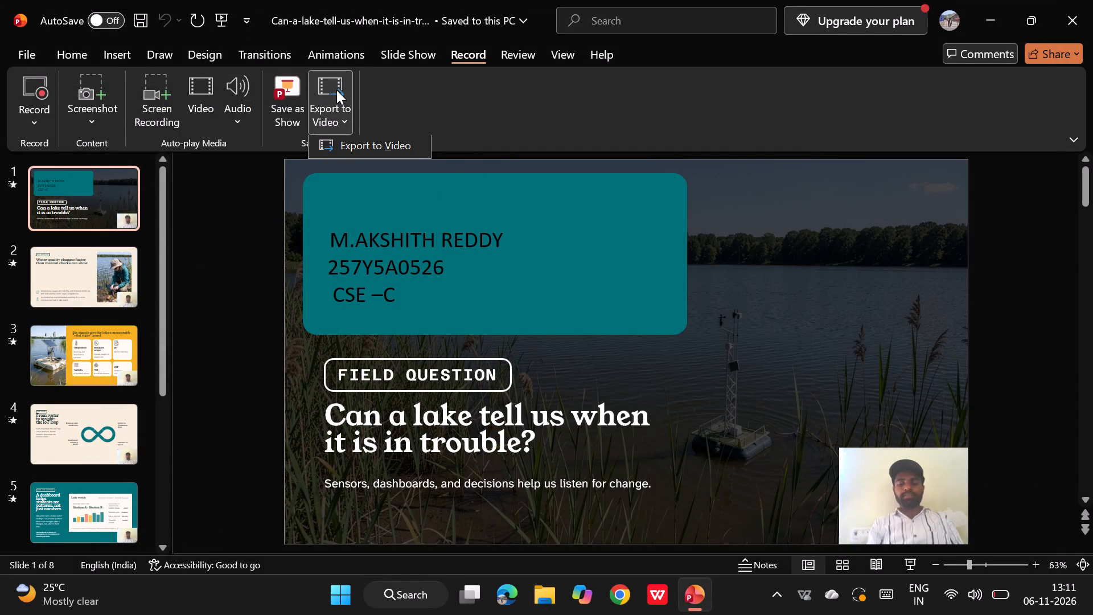
left_click(369, 147)
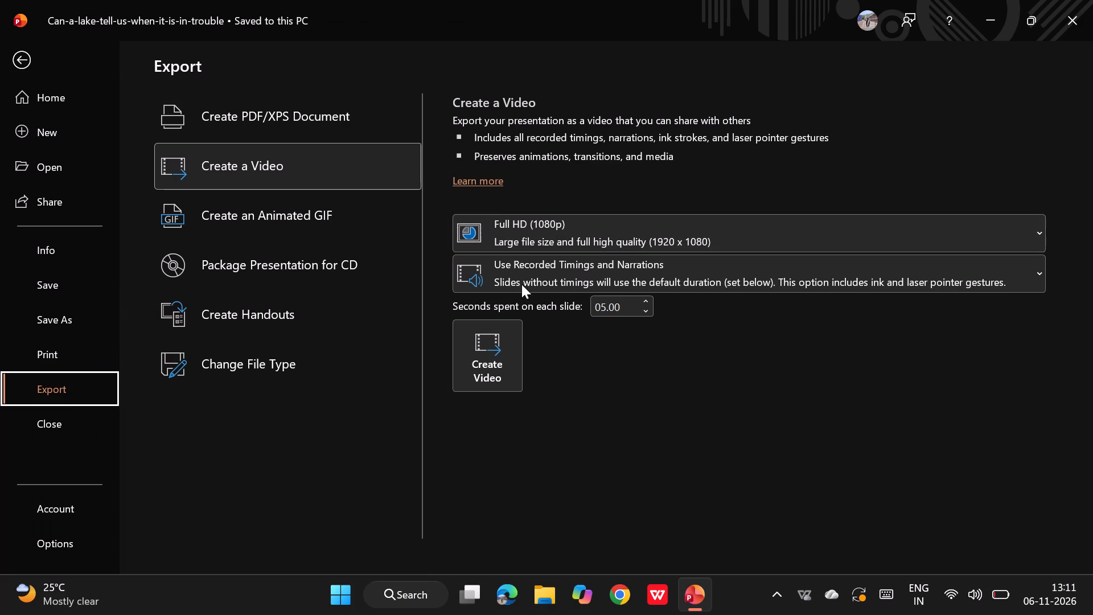
left_click(496, 350)
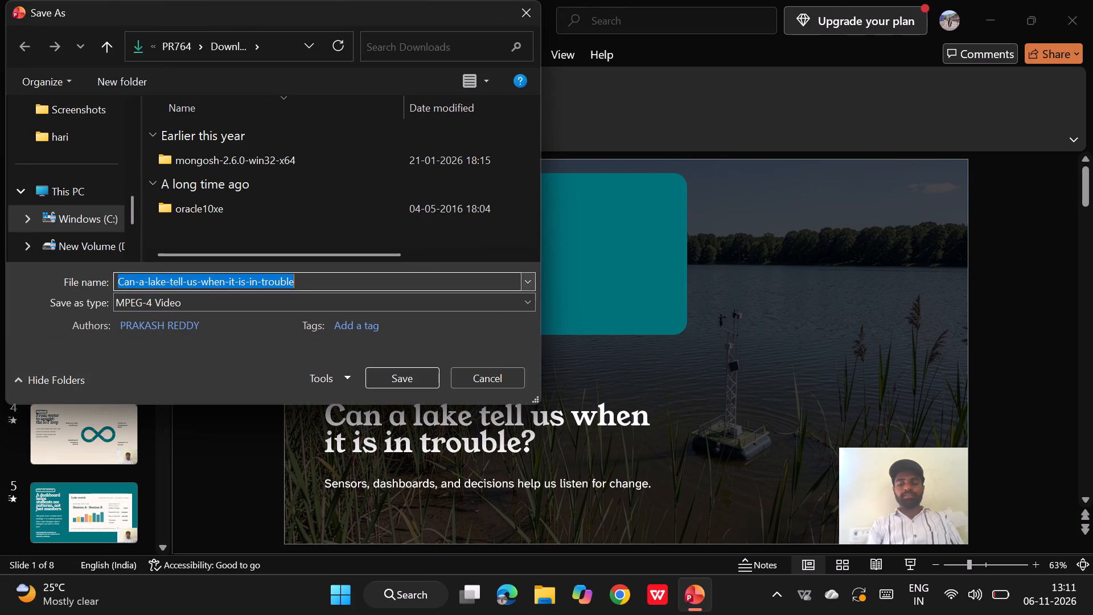
left_click(451, 286)
key("BackSpace")
key("BackSpace")
key("BackSpace")
key("BackSpace")
key("BackSpace")
key("BackSpace")
key("BackSpace")
key("BackSpace")
key("BackSpace")
key("BackSpace")
key("BackSpace")
key("BackSpace")
key("BackSpace")
key("BackSpace")
key("BackSpace")
key("BackSpace")
key("BackSpace")
key("BackSpace")
key("BackSpace")
key("BackSpace")
key("BackSpace")
key("BackSpace")
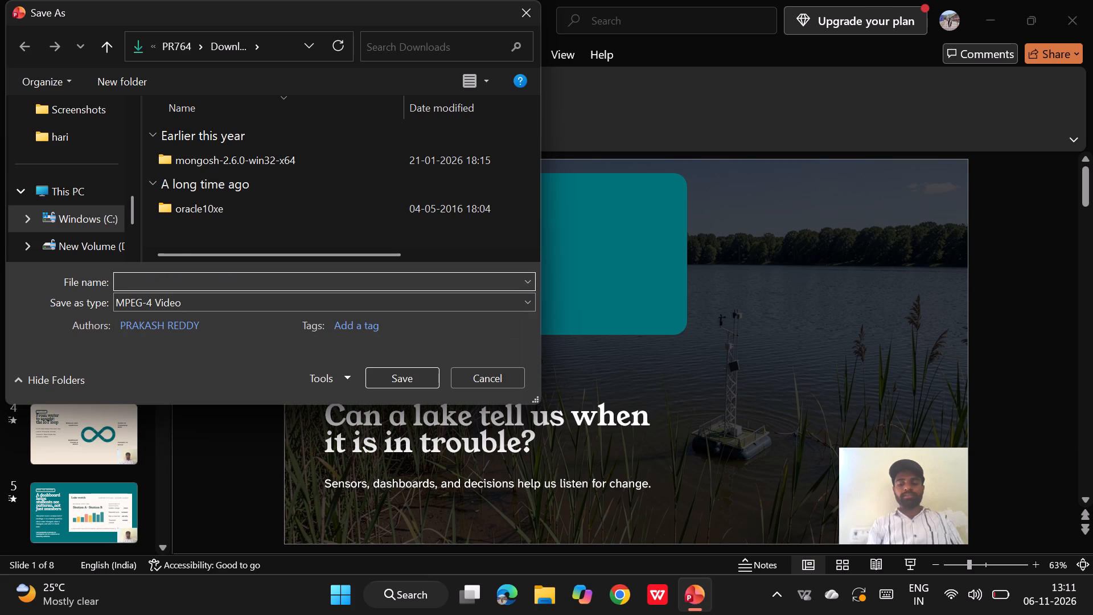
type("IOT")
key("space")
type("TECH")
type("TALKS")
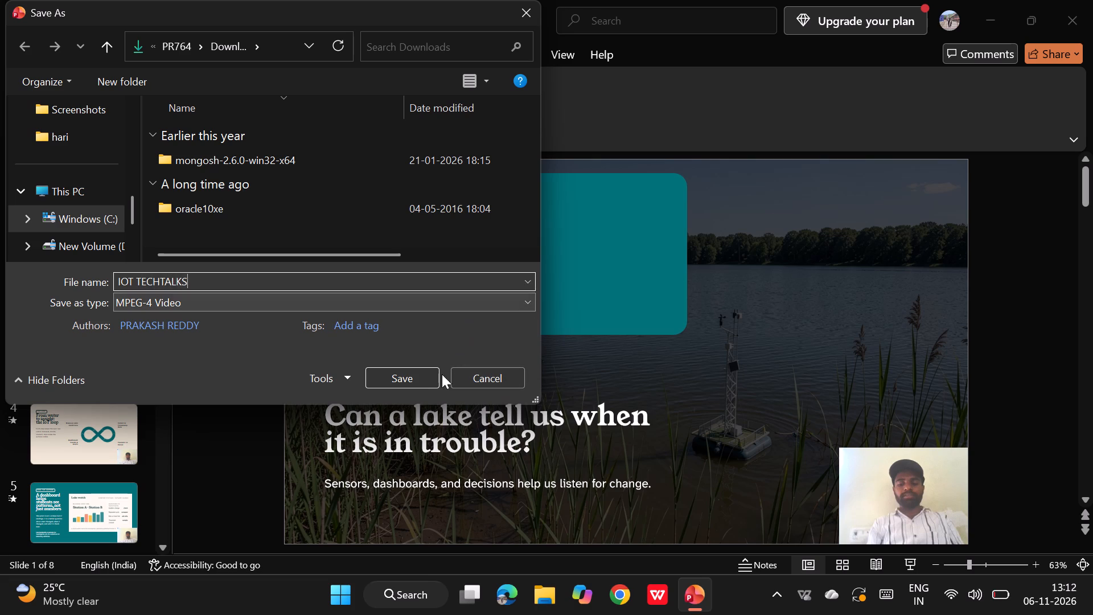
left_click(395, 382)
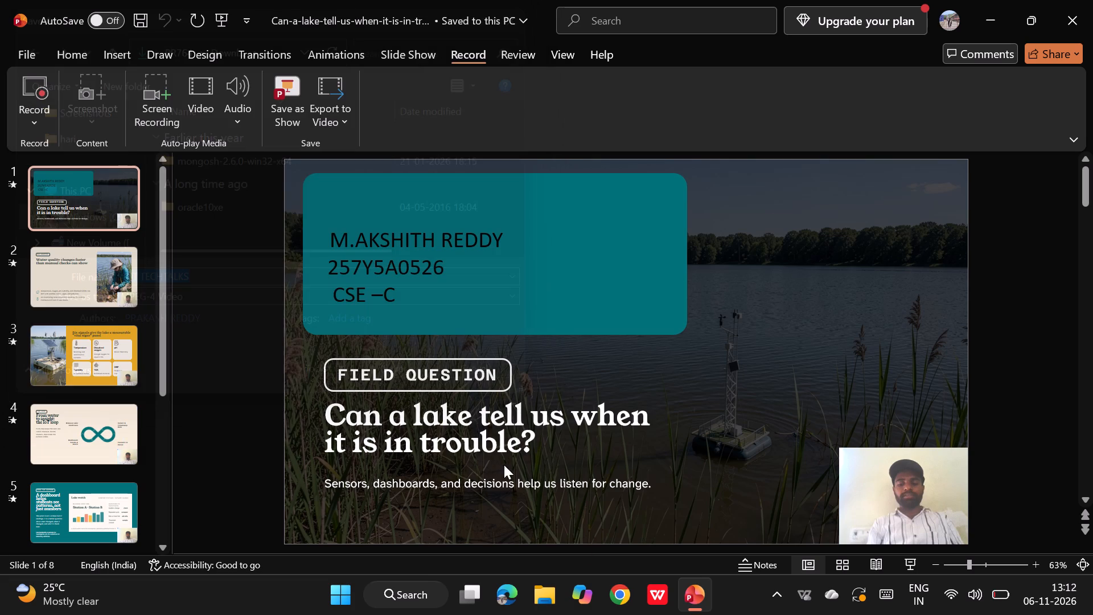
Minimise the presentation window and open the Downloads folder in File Explorer.
left_click(624, 598)
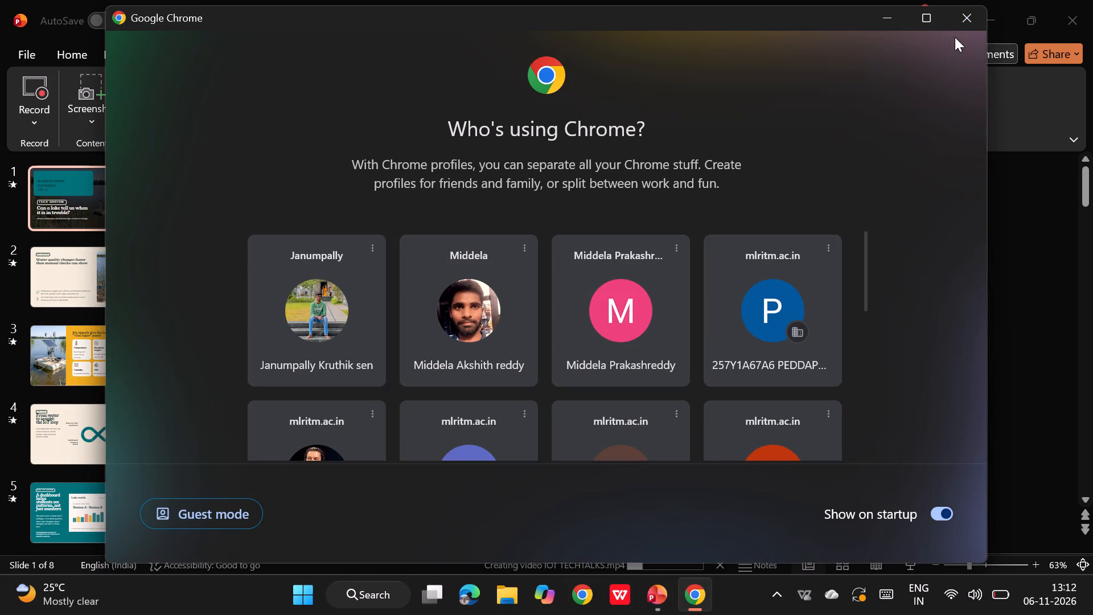
left_click(964, 19)
left_click(989, 22)
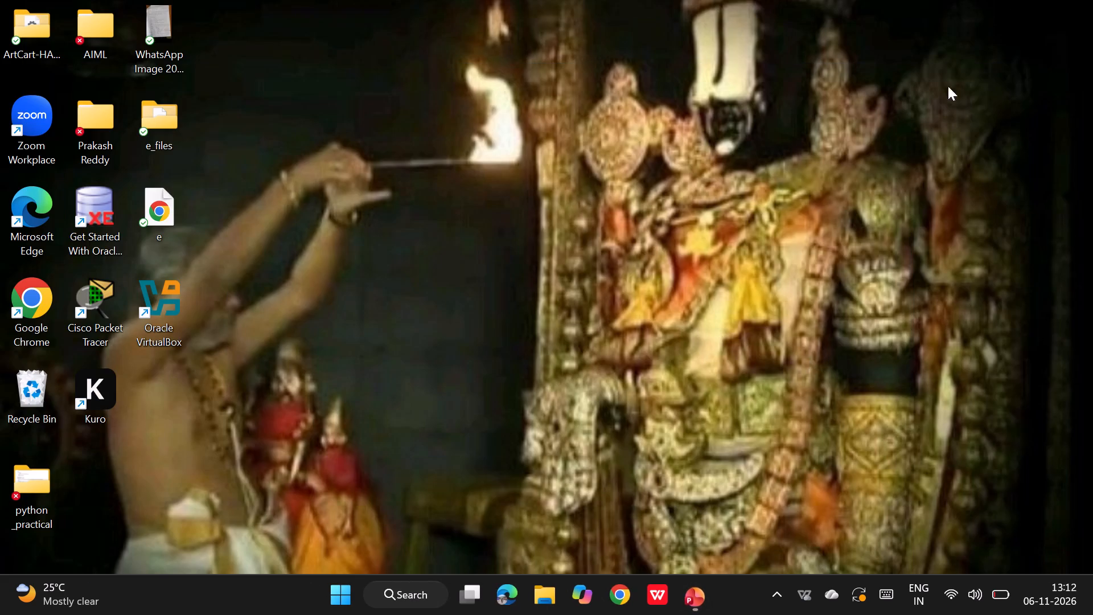
left_click(541, 582)
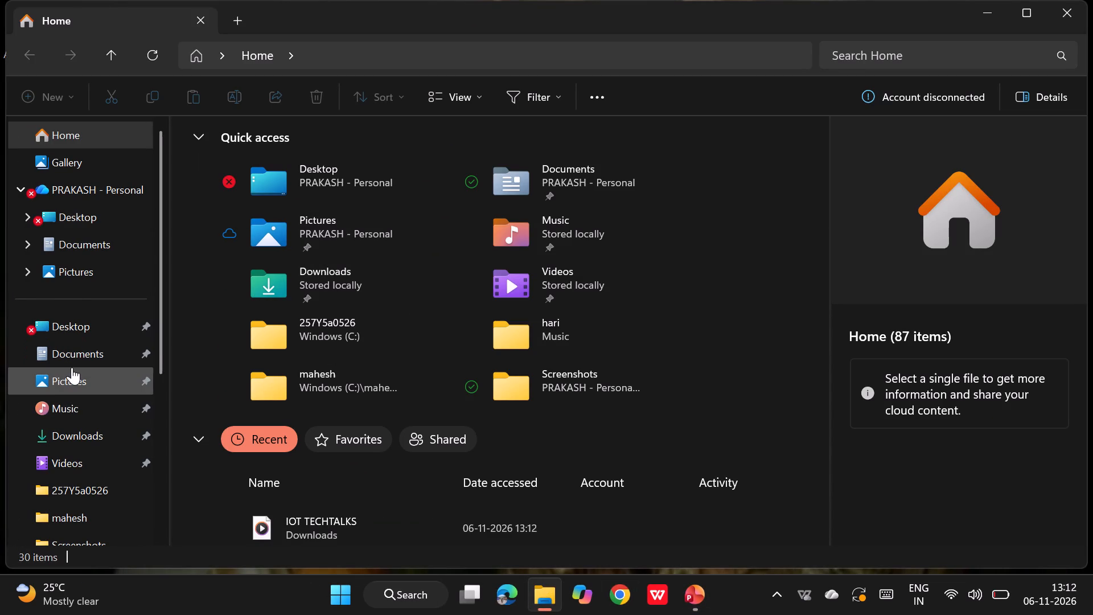
left_click(87, 446)
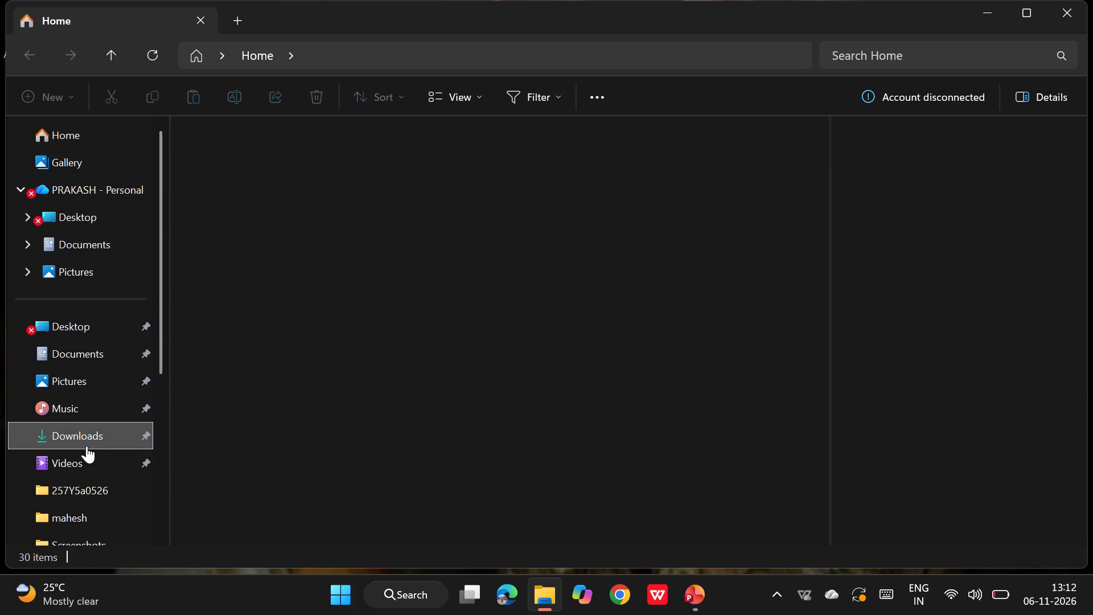
Try to play the exported IOT TECHTALKS video from Downloads in Media Player, and close the player.
double_click(227, 188)
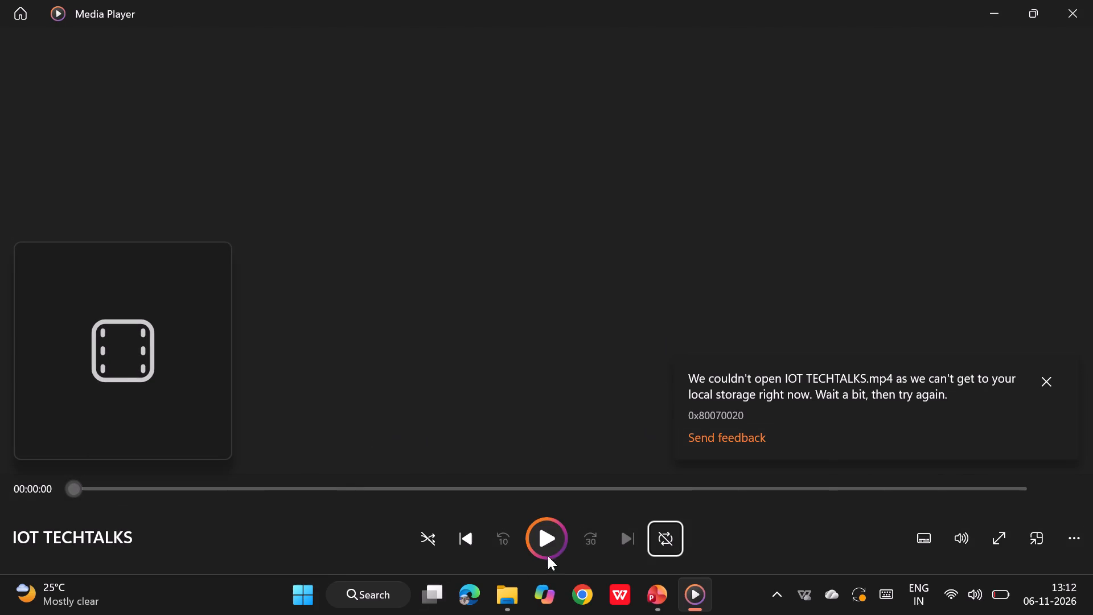
left_click(543, 540)
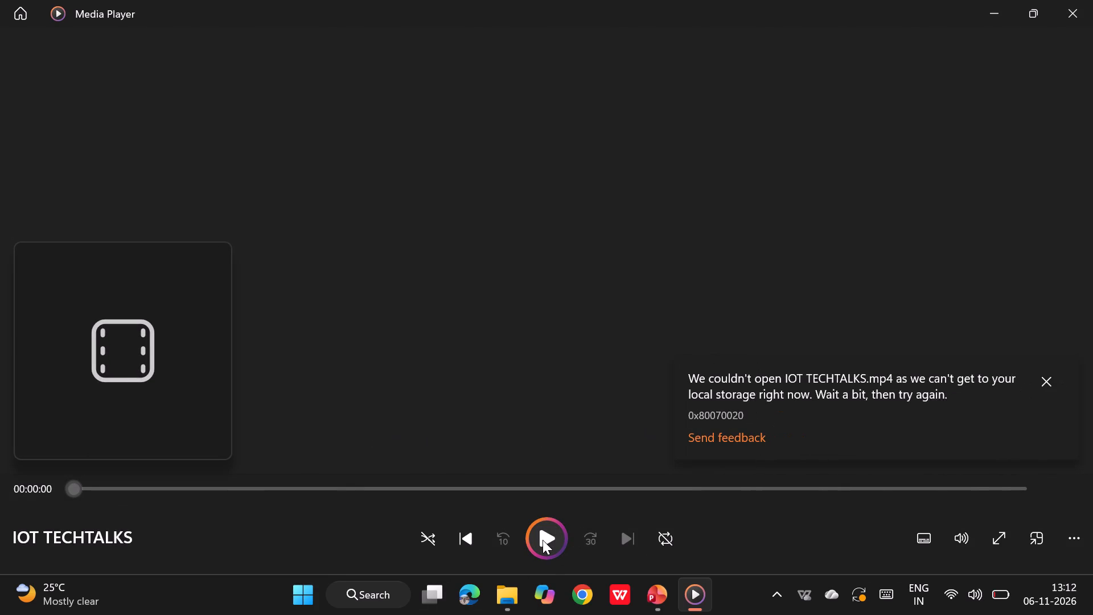
left_click(543, 540)
left_click(543, 540)
left_click_drag(543, 540, 389, 517)
left_click(151, 368)
left_click(193, 374)
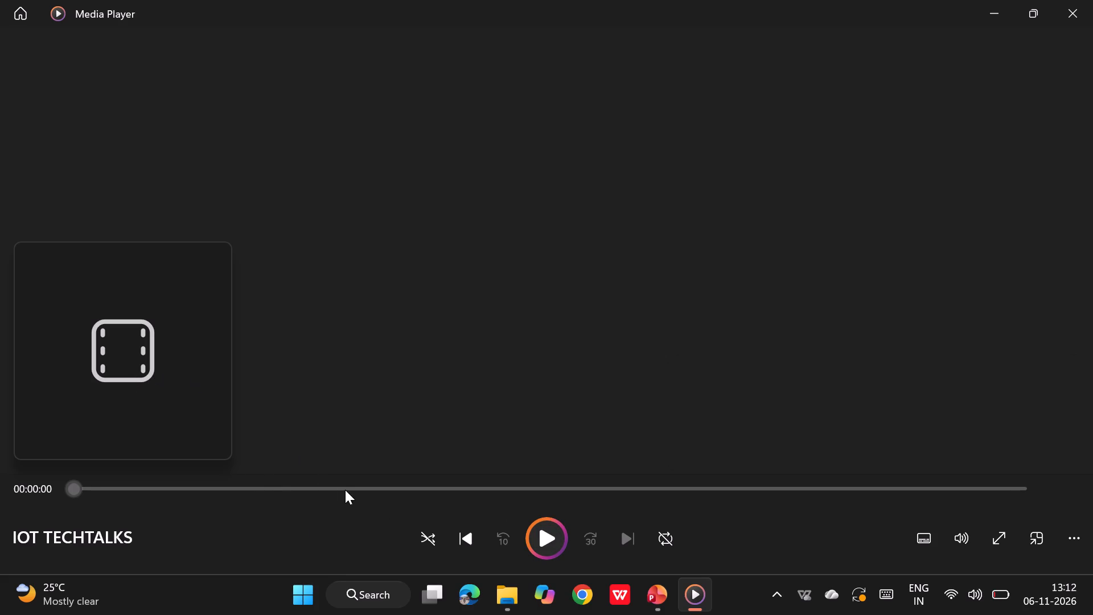
left_click(451, 528)
left_click(451, 528)
left_click_drag(451, 528, 550, 545)
left_click(550, 545)
left_click(544, 535)
left_click(1062, 6)
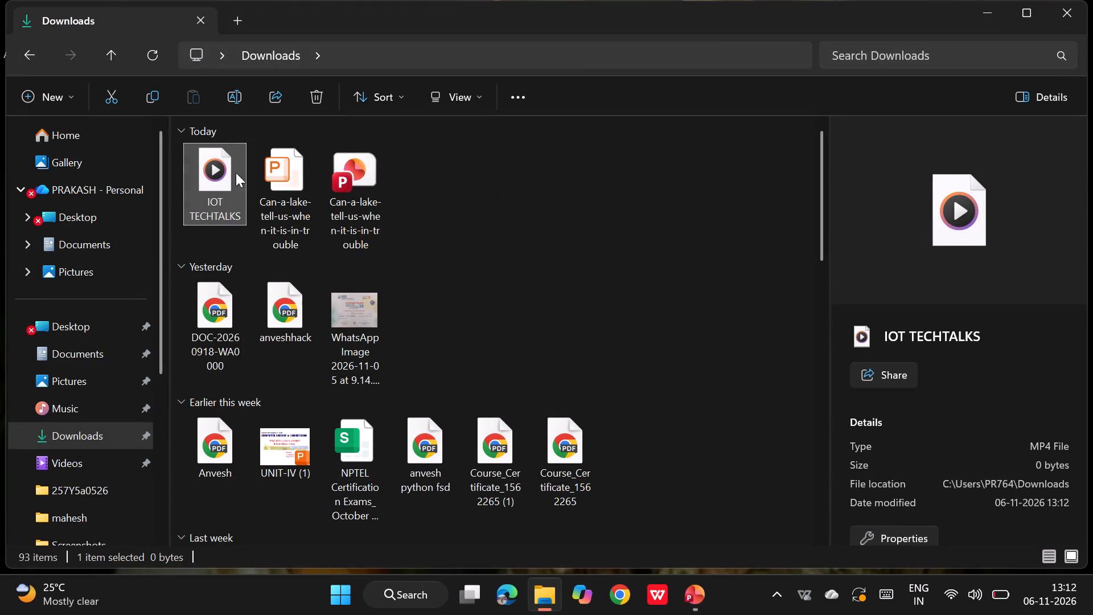
Reopen the IOT TECHTALKS video to check its opening seconds, pause it, and close the player and the Downloads folder.
double_click(214, 167)
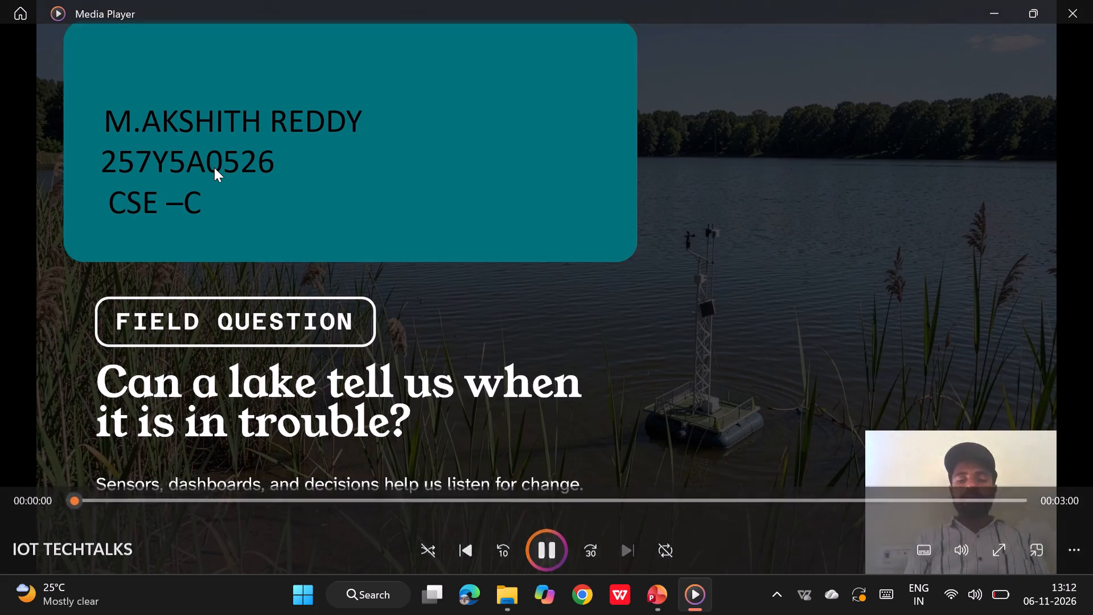
left_click(541, 539)
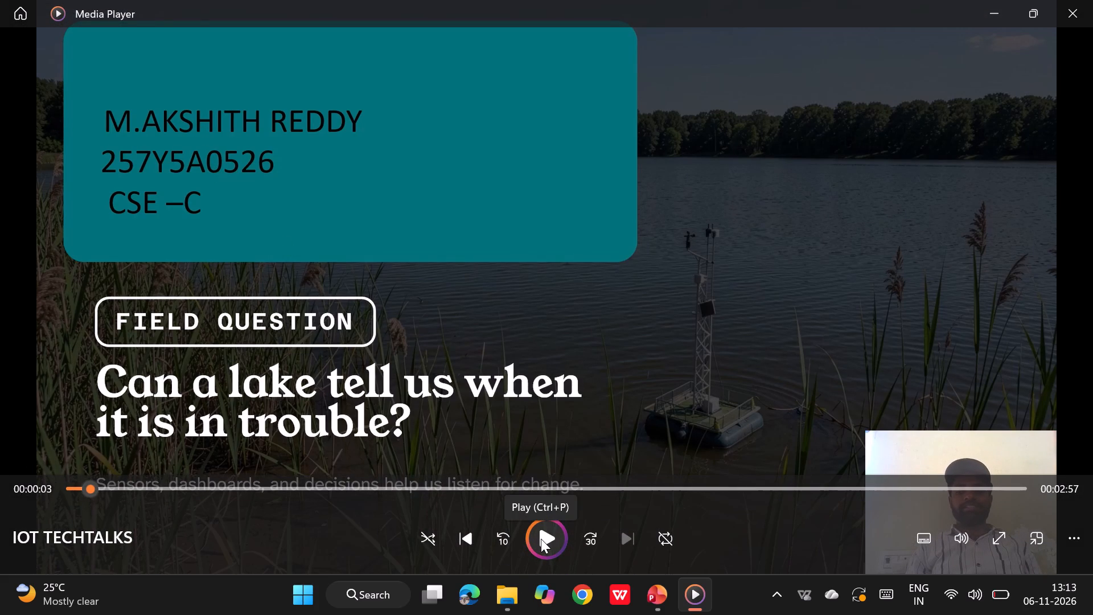
left_click(1092, 0)
left_click(1070, 7)
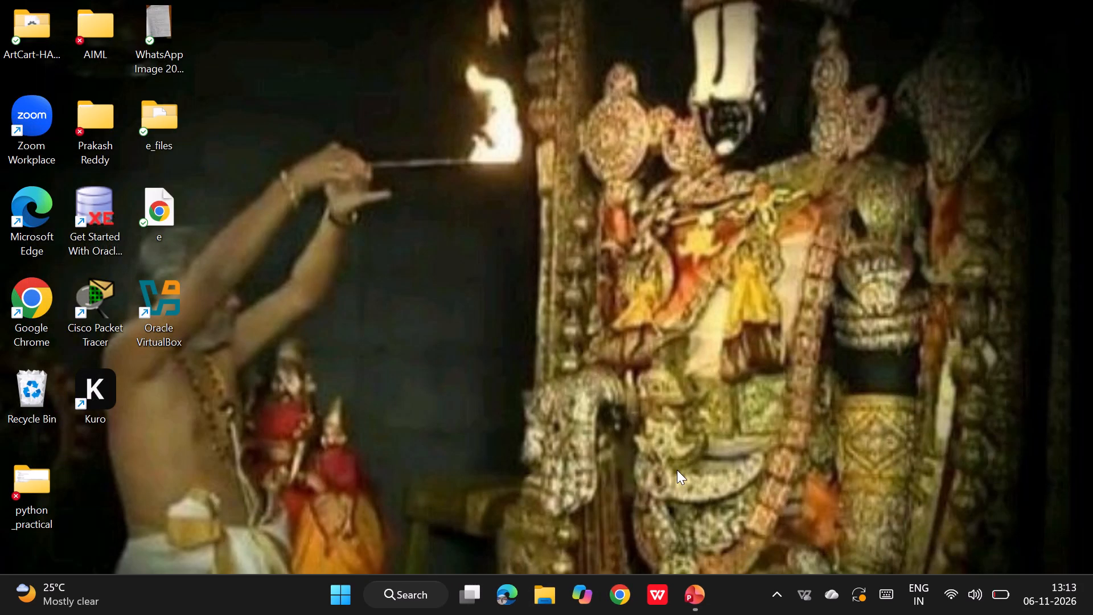
Switch to Chrome with the presenter's school profile and search Google for whatsapp.
left_click(618, 592)
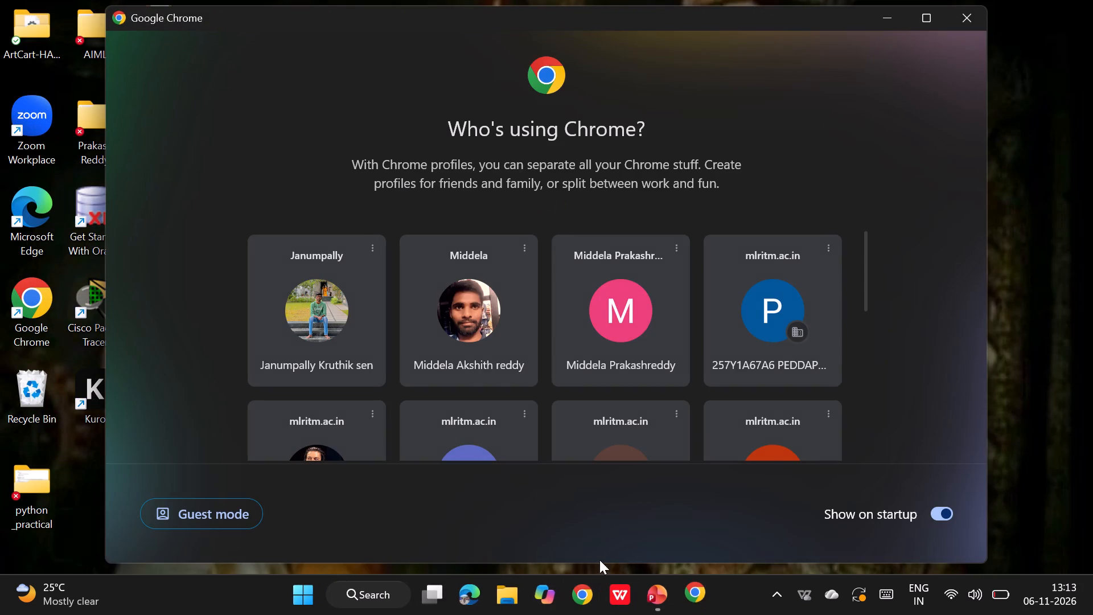
scroll(455, 399, "down", 4)
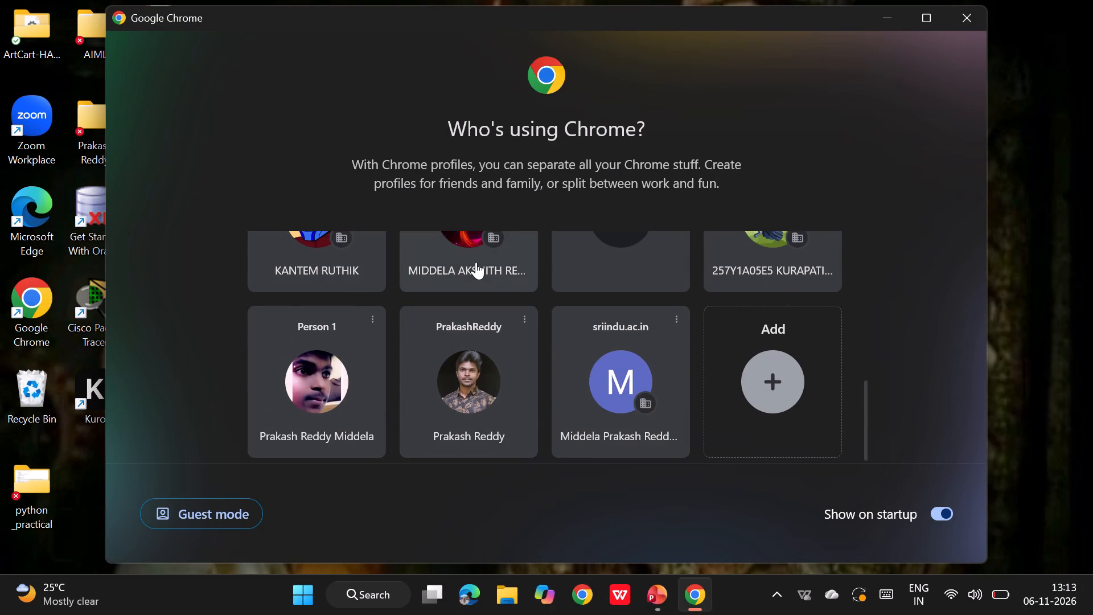
left_click(476, 262)
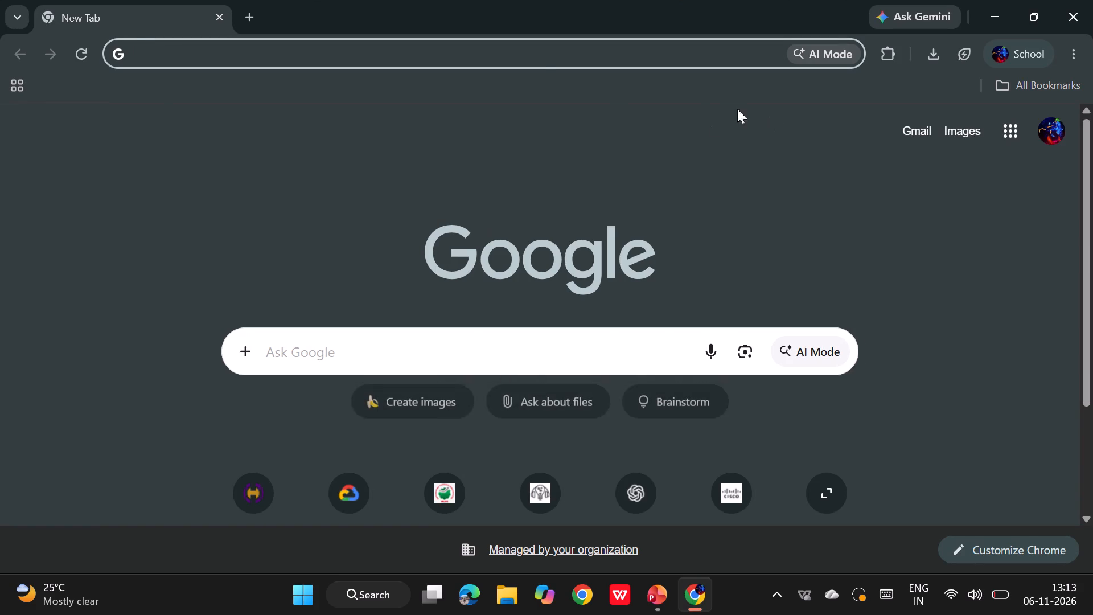
left_click(518, 64)
left_click(266, 91)
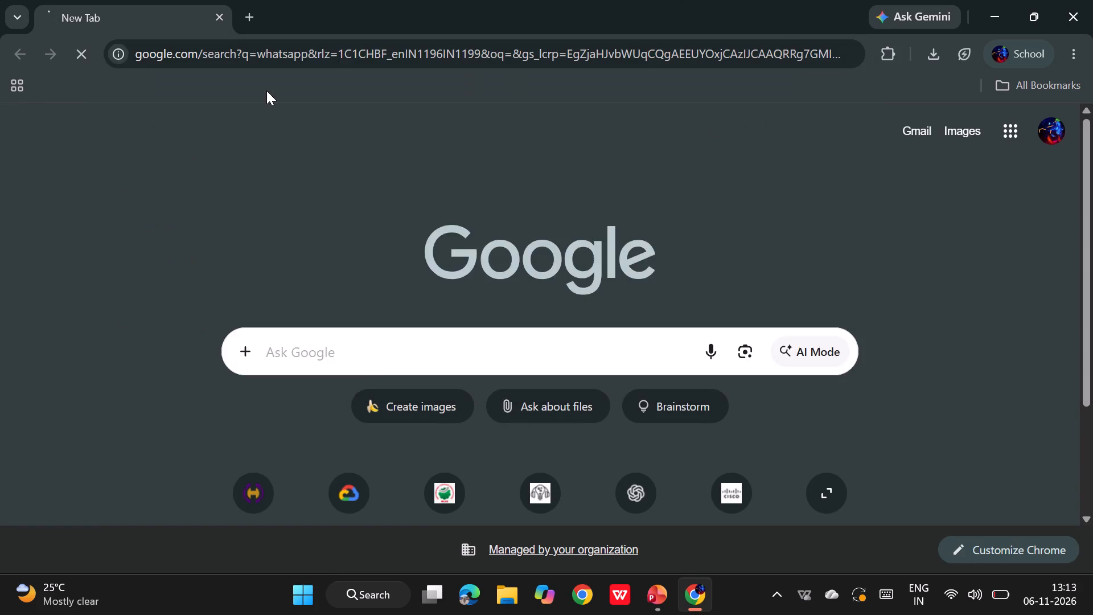